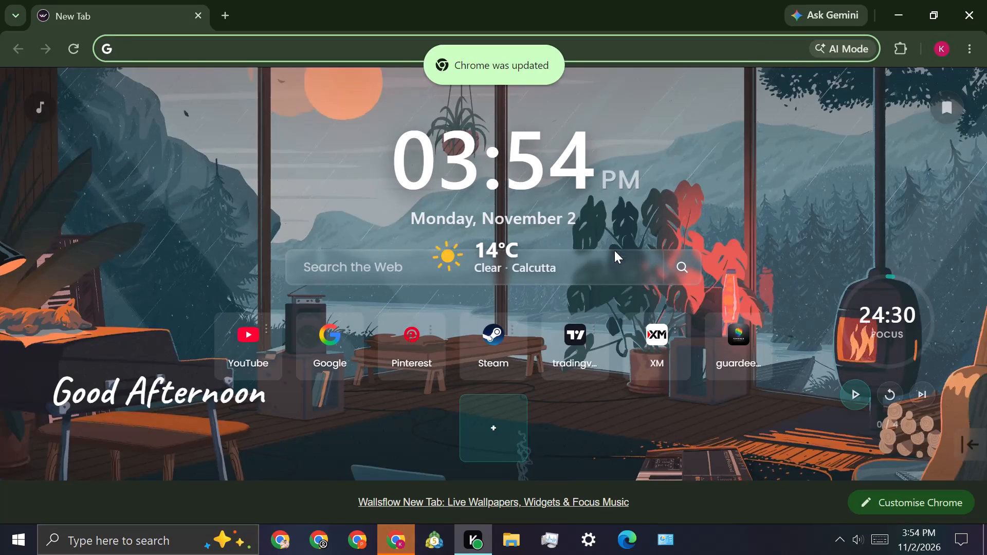
Open TradingView from the new tab page's shortcut.
{"action": "left_click", "coordinate": [569, 331]}
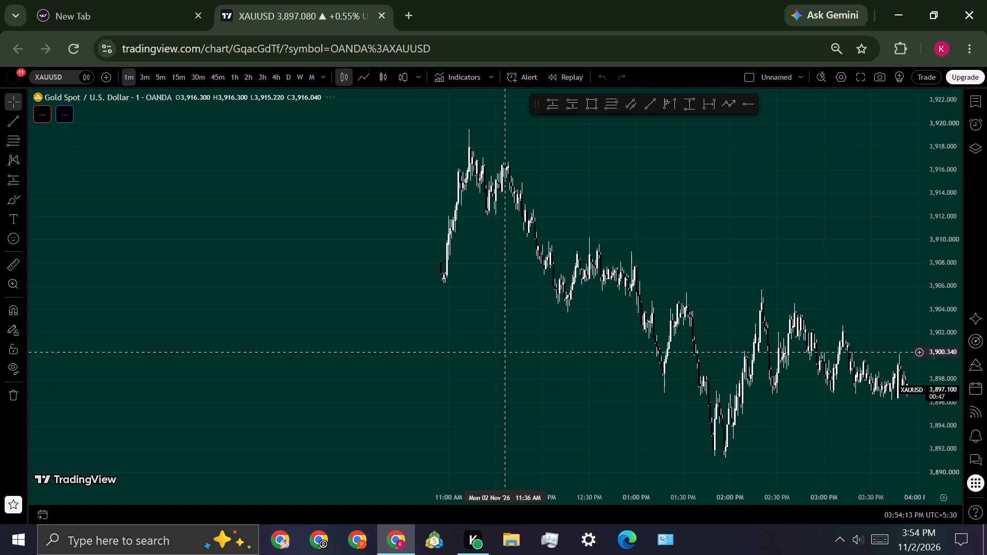
Examine the one-minute XAUUSD chart across the first, second and third session levels, glancing at the watchlist.
{"action": "left_click_drag", "start_coordinate": [504, 352], "coordinate": [480, 323]}
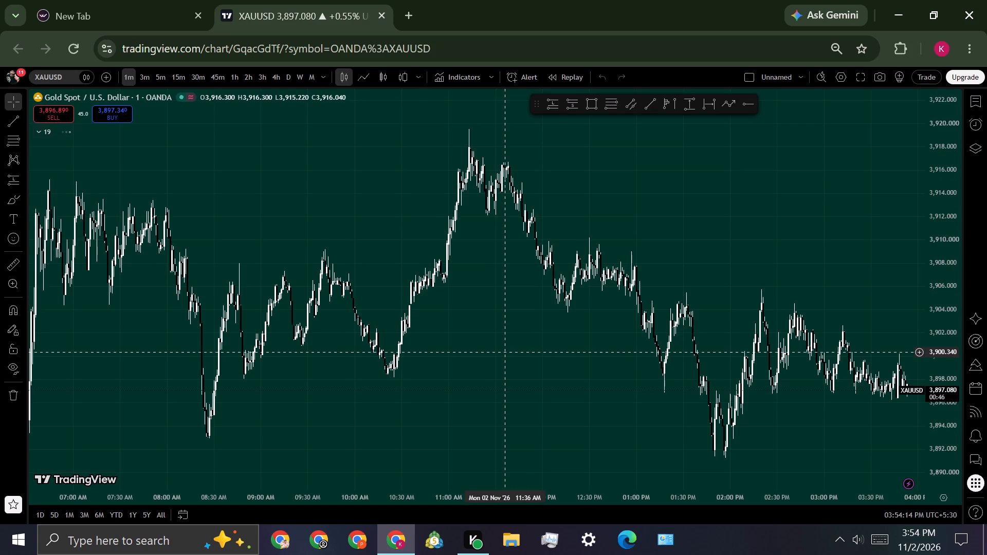
{"action": "left_click_drag", "start_coordinate": [480, 323], "coordinate": [424, 272]}
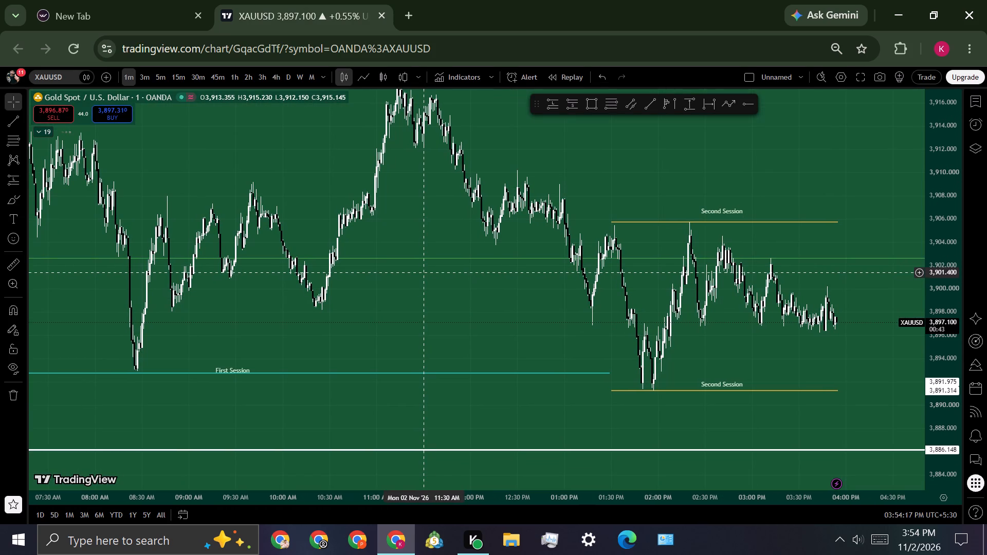
{"action": "left_click", "coordinate": [971, 103]}
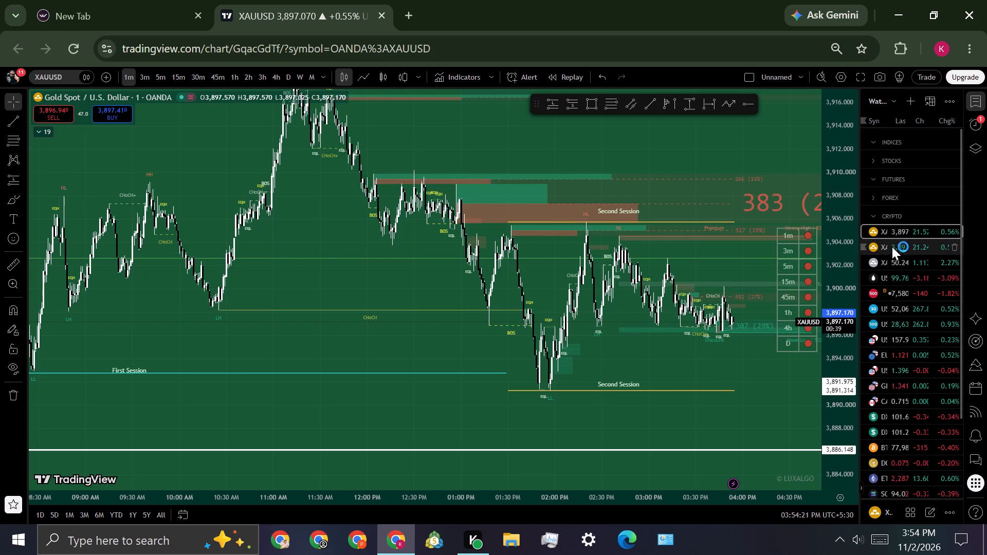
{"action": "left_click", "coordinate": [980, 93]}
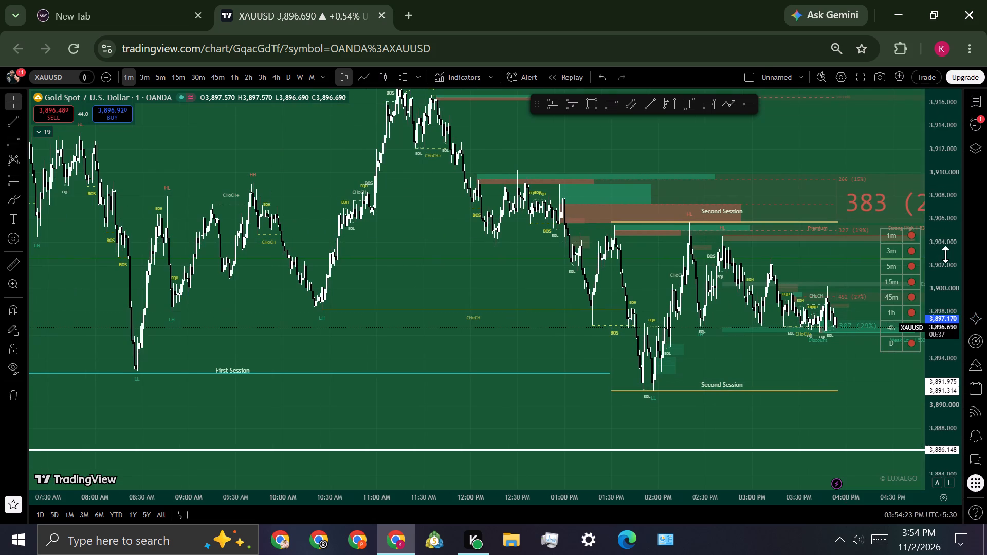
{"action": "scroll", "coordinate": [945, 254], "scroll_direction": "down", "scroll_amount": 16}
{"action": "scroll", "coordinate": [948, 254], "scroll_direction": "up", "scroll_amount": 1}
{"action": "scroll", "coordinate": [948, 254], "scroll_direction": "down", "scroll_amount": 2}
{"action": "scroll", "coordinate": [677, 364], "scroll_direction": "down", "scroll_amount": 4}
{"action": "scroll", "coordinate": [677, 364], "scroll_direction": "up", "scroll_amount": 1}
{"action": "scroll", "coordinate": [677, 364], "scroll_direction": "down", "scroll_amount": 2}
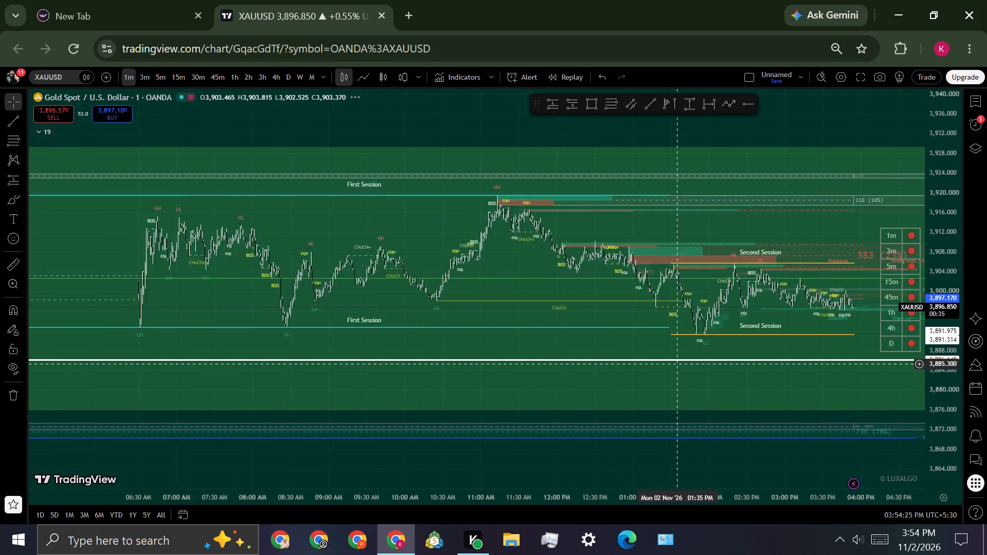
{"action": "scroll", "coordinate": [677, 364], "scroll_direction": "down", "scroll_amount": 3}
{"action": "left_click_drag", "start_coordinate": [735, 452], "coordinate": [667, 431]}
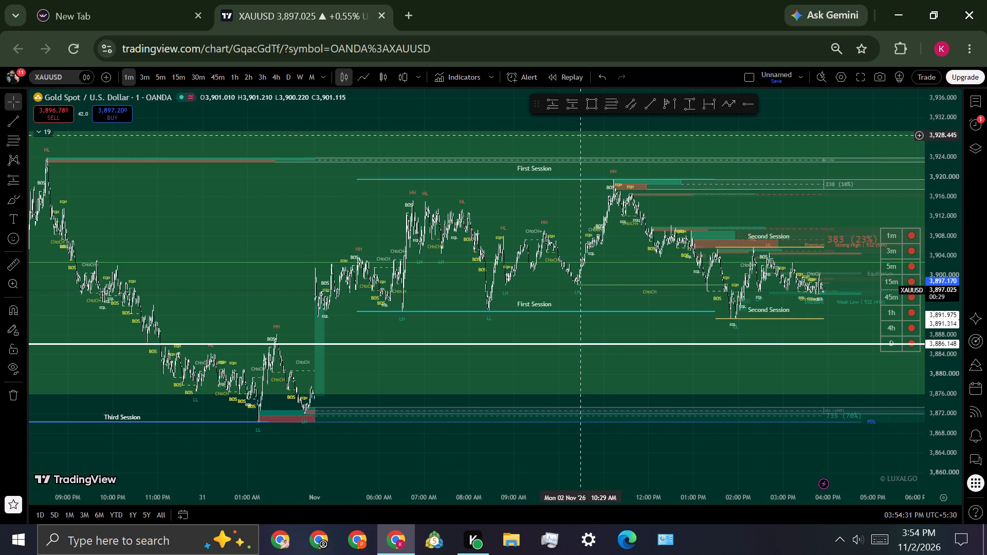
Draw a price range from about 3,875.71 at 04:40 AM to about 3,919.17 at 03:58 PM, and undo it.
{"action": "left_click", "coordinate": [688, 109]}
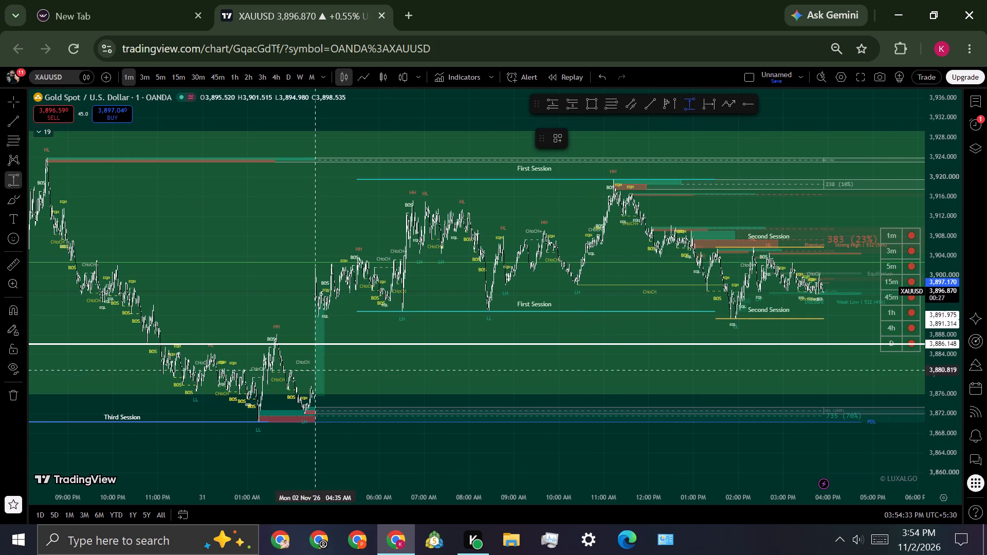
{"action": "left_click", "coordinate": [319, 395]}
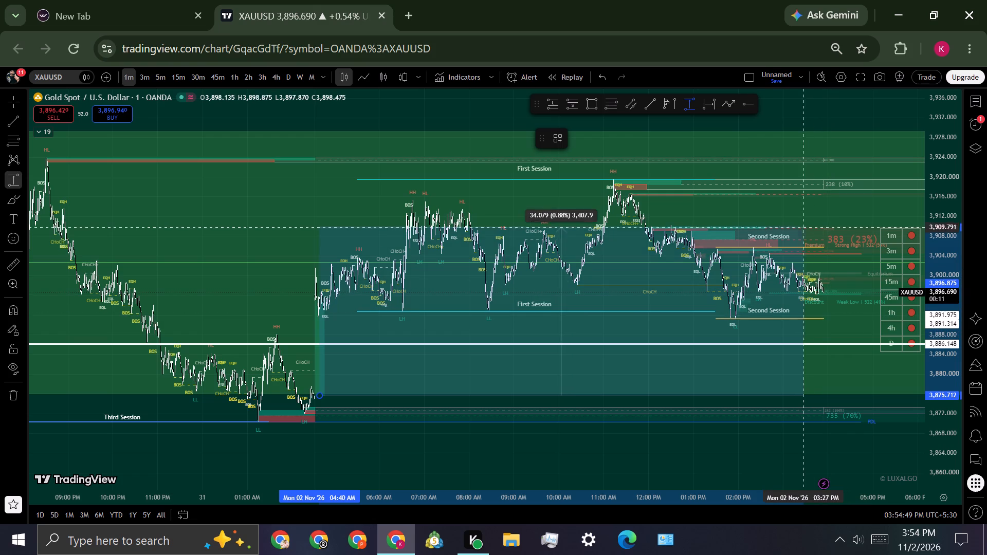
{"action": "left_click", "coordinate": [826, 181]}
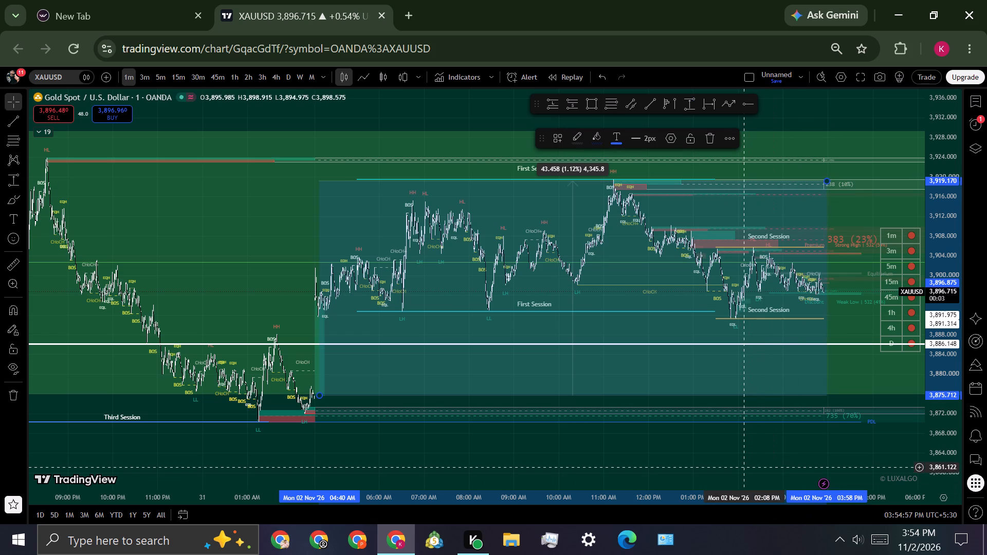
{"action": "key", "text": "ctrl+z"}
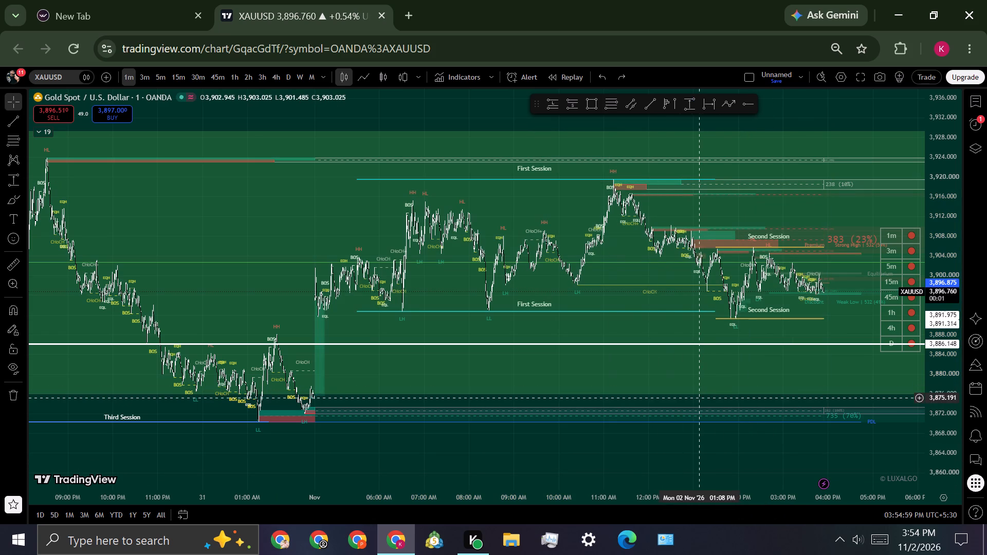
On the weekly chart, shorten the green LONG FVG 1m rectangle so it ends at 2 Nov 2026, dismissing the ad-blocker popup.
{"action": "left_click", "coordinate": [694, 395]}
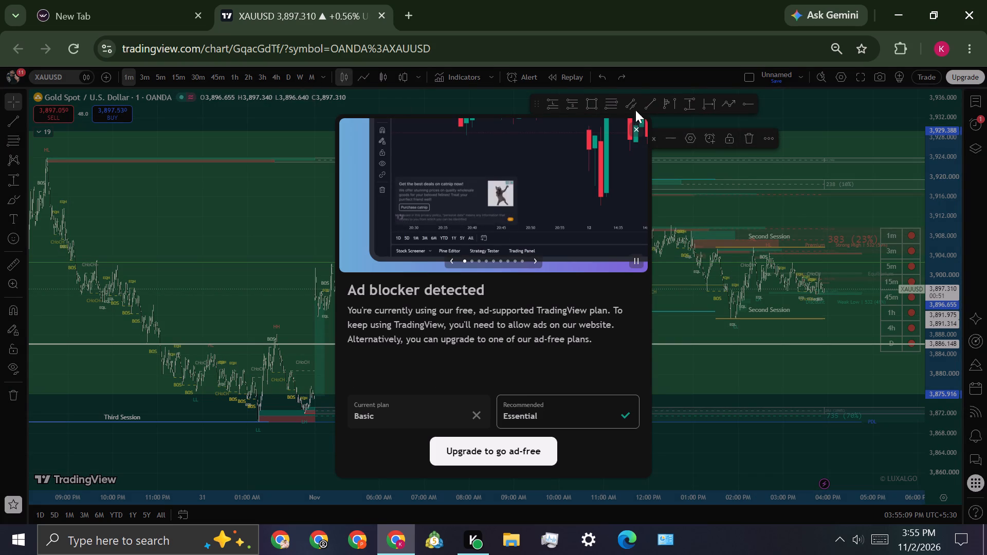
{"action": "left_click", "coordinate": [634, 133]}
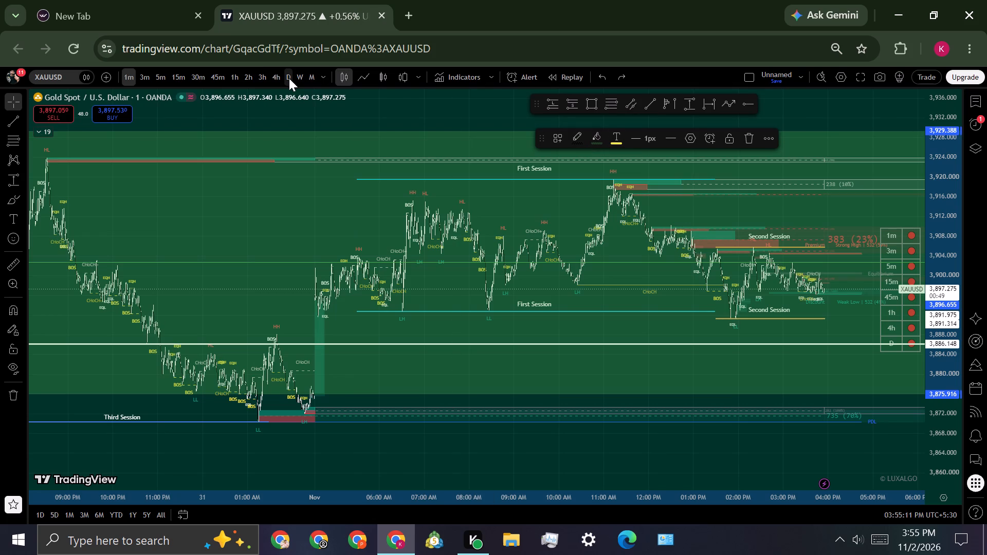
{"action": "left_click", "coordinate": [301, 77]}
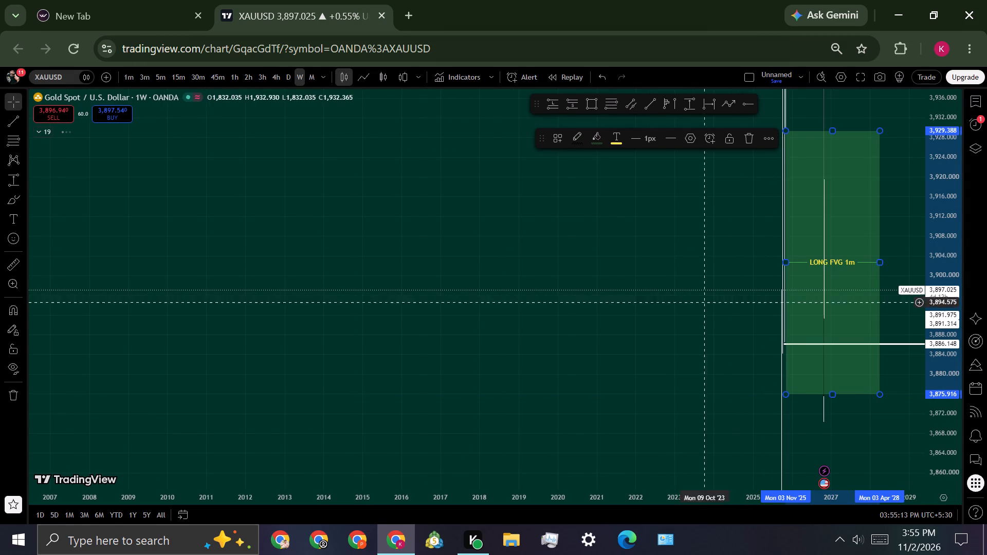
{"action": "scroll", "coordinate": [567, 321], "scroll_direction": "down", "scroll_amount": 1}
{"action": "left_click_drag", "start_coordinate": [558, 321], "coordinate": [431, 304]}
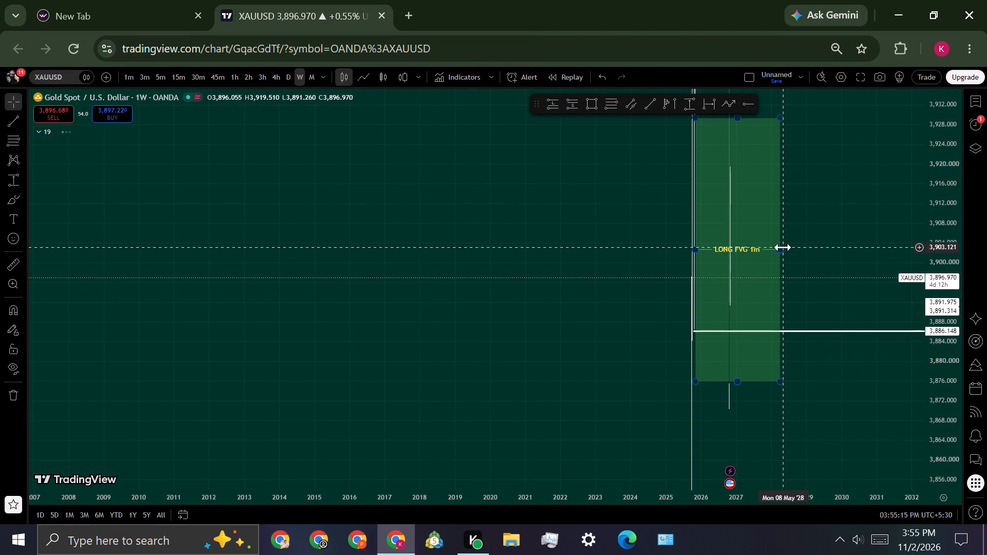
{"action": "left_click_drag", "start_coordinate": [781, 248], "coordinate": [738, 262]}
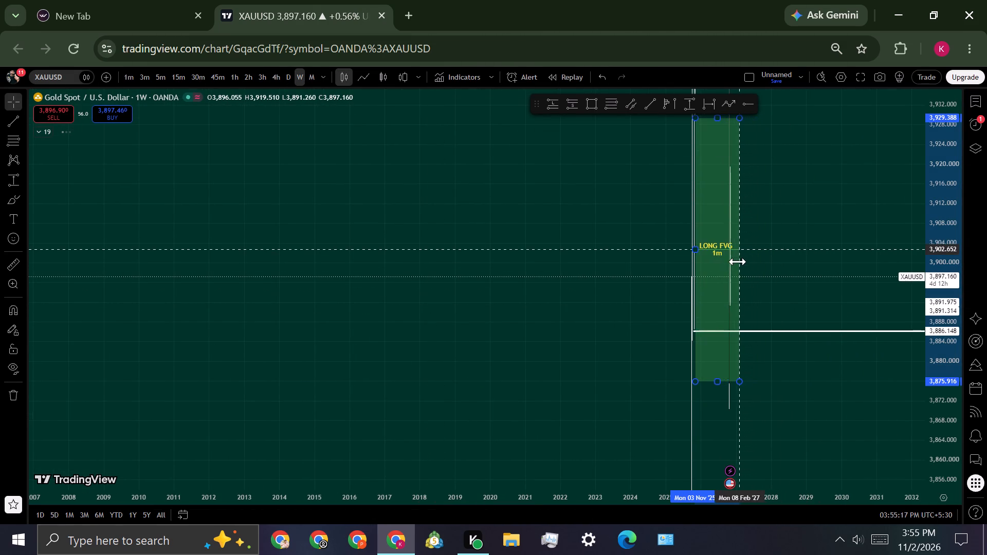
{"action": "left_click_drag", "start_coordinate": [738, 262], "coordinate": [730, 266]}
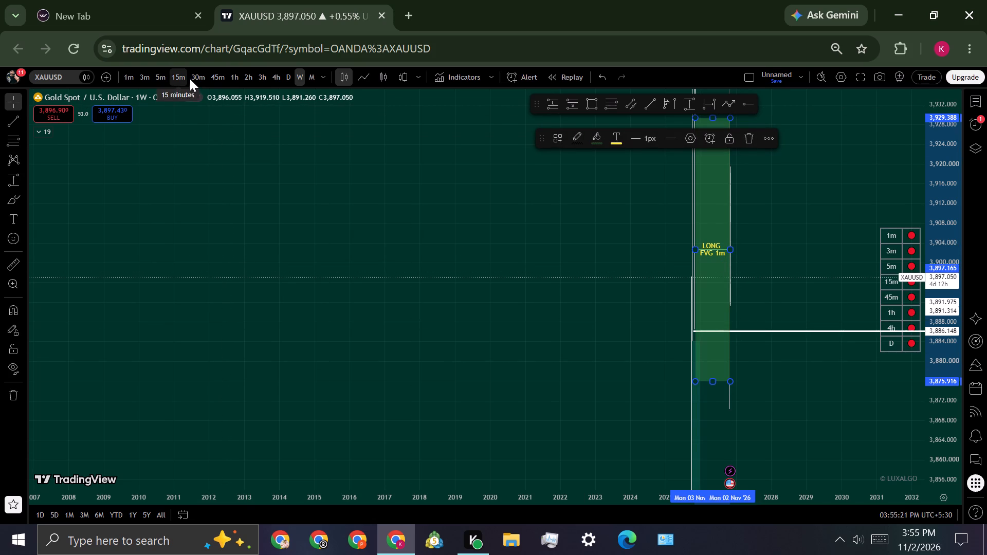
Return to the one-minute chart and delete the thick white horizontal line at 3,886.148.
{"action": "left_click", "coordinate": [220, 78]}
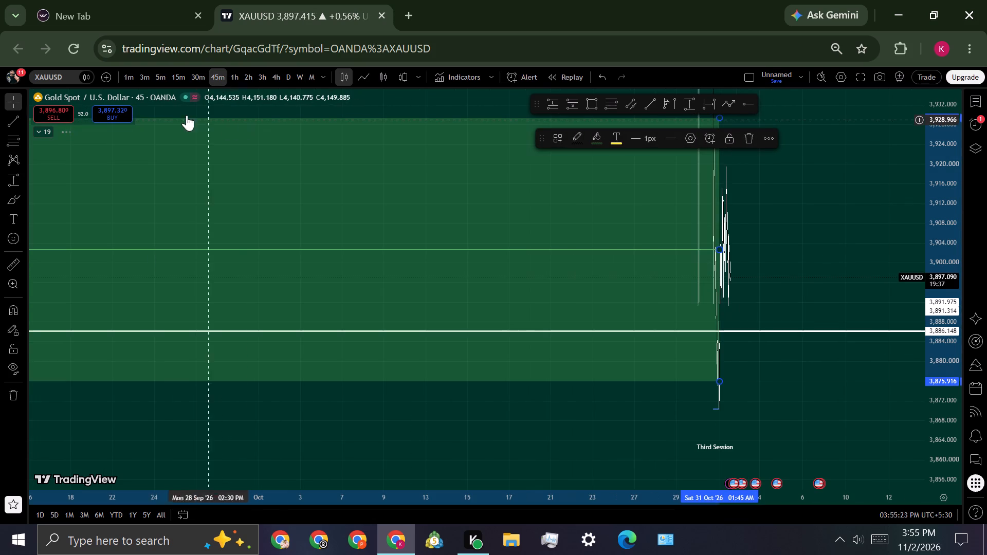
{"action": "left_click", "coordinate": [127, 75]}
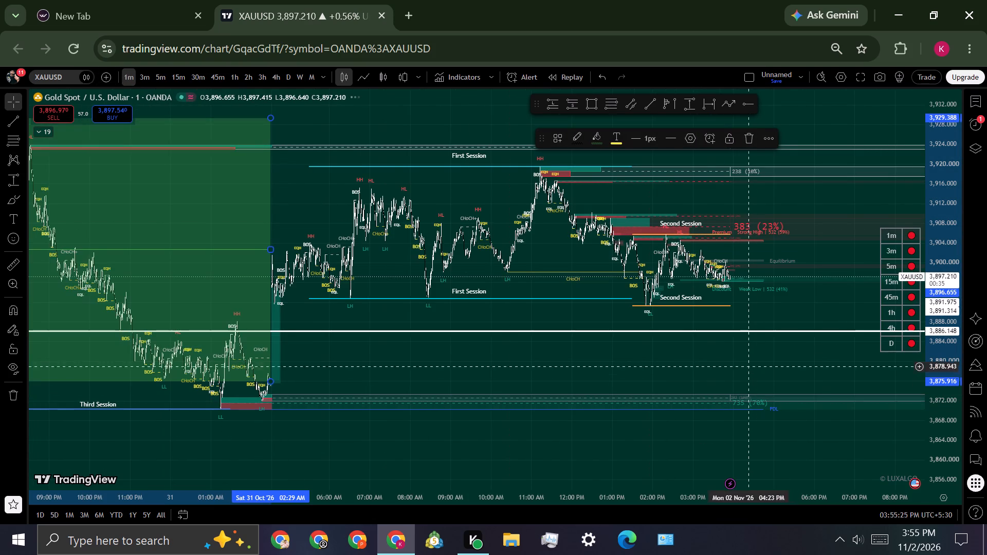
{"action": "left_click_drag", "start_coordinate": [747, 361], "coordinate": [722, 417]}
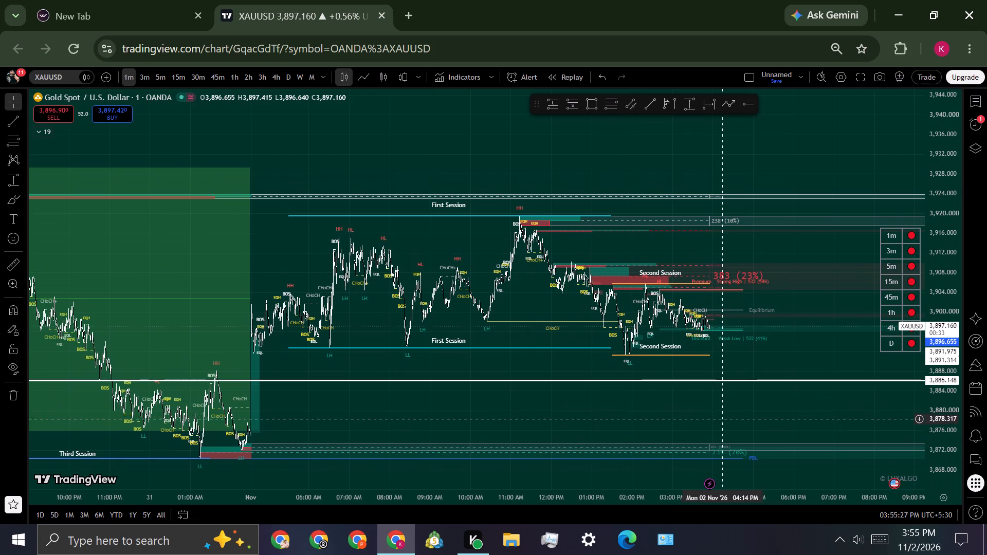
{"action": "scroll", "coordinate": [704, 452], "scroll_direction": "up", "scroll_amount": 2}
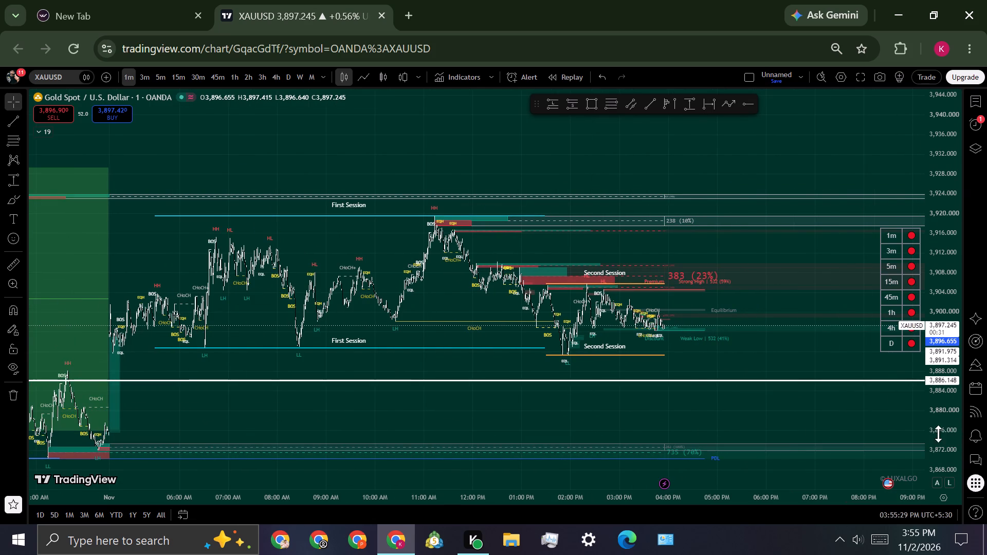
{"action": "left_click", "coordinate": [688, 379]}
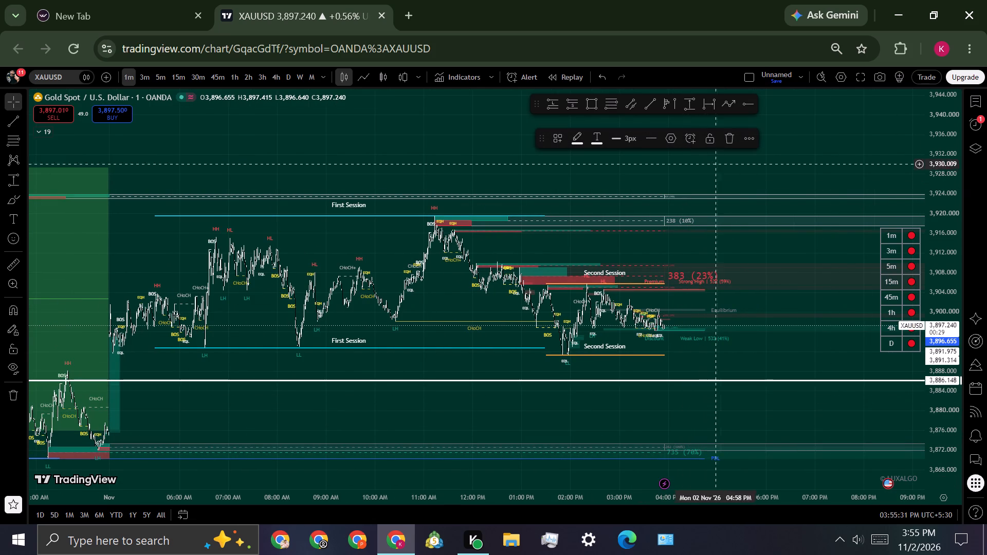
{"action": "left_click", "coordinate": [735, 141]}
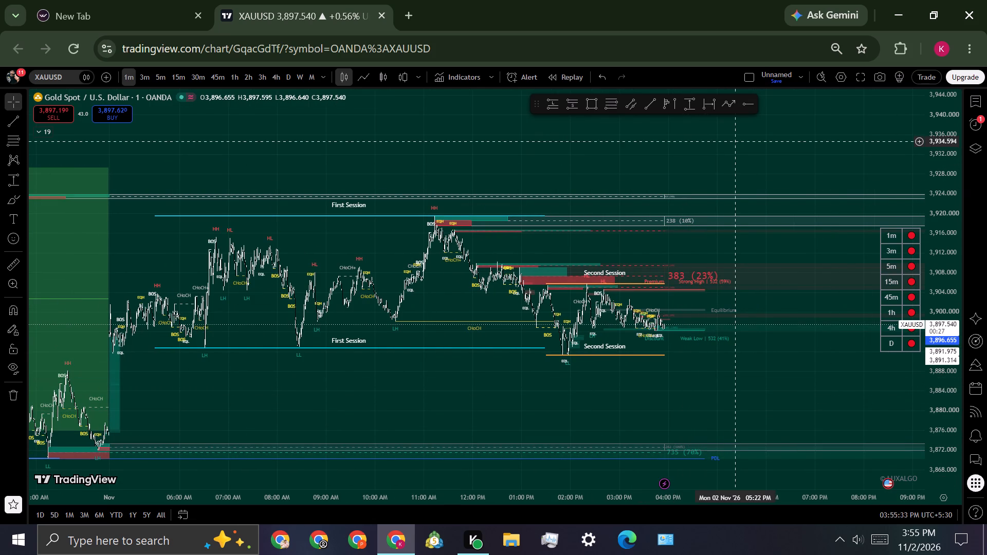
Examine recent XAUUSD price action on the one-minute and daily charts, including the LONG FVG 1m zone and the levels around it.
{"action": "left_click_drag", "start_coordinate": [954, 406], "coordinate": [949, 379]}
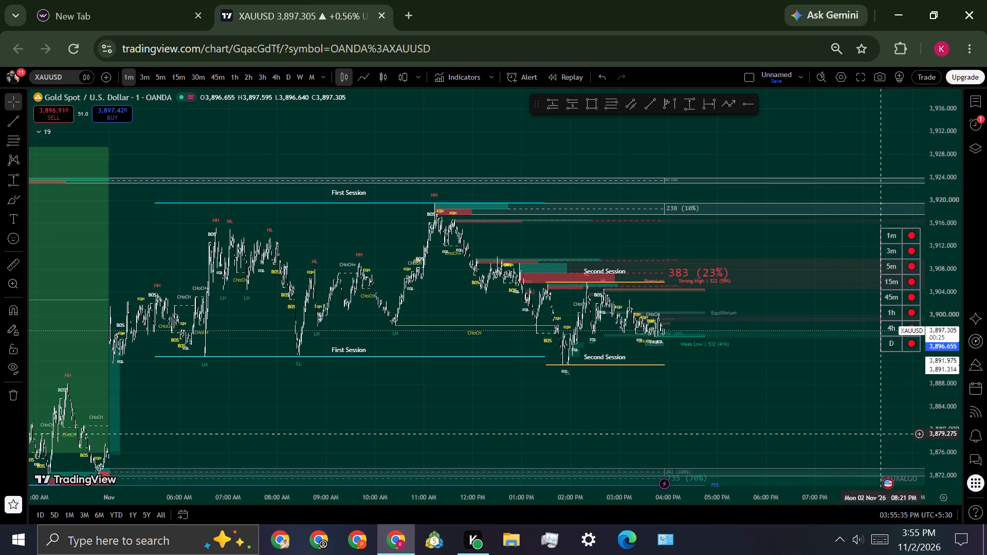
{"action": "left_click_drag", "start_coordinate": [942, 412], "coordinate": [943, 311]}
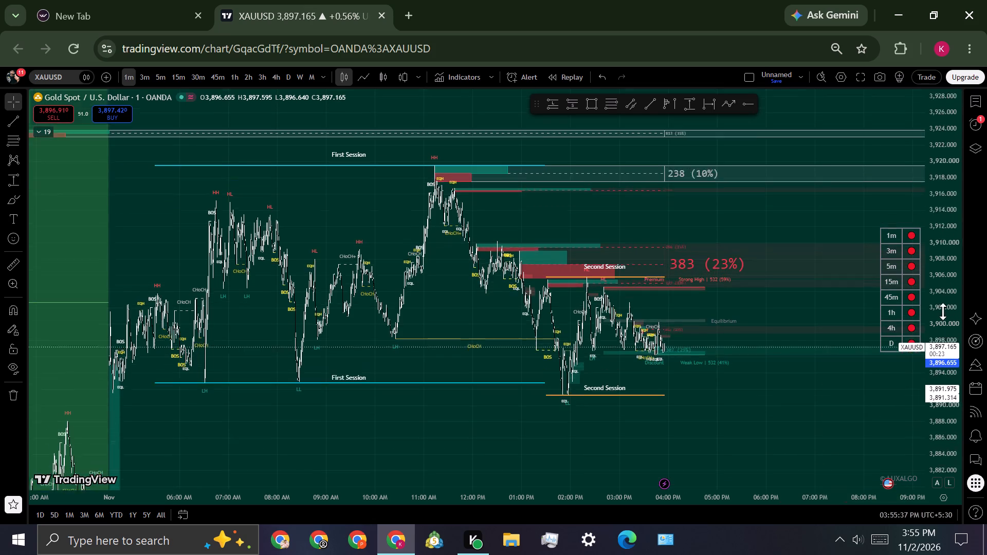
{"action": "left_click_drag", "start_coordinate": [943, 311], "coordinate": [940, 216]}
{"action": "scroll", "coordinate": [673, 385], "scroll_direction": "up", "scroll_amount": 4}
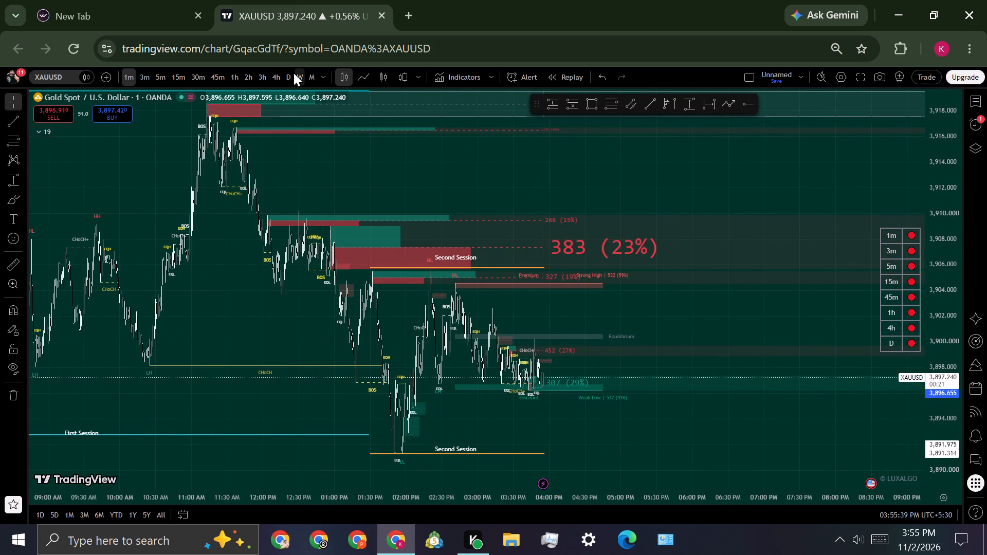
{"action": "left_click", "coordinate": [289, 77]}
{"action": "scroll", "coordinate": [380, 334], "scroll_direction": "up", "scroll_amount": 4}
{"action": "scroll", "coordinate": [614, 412], "scroll_direction": "up", "scroll_amount": 4}
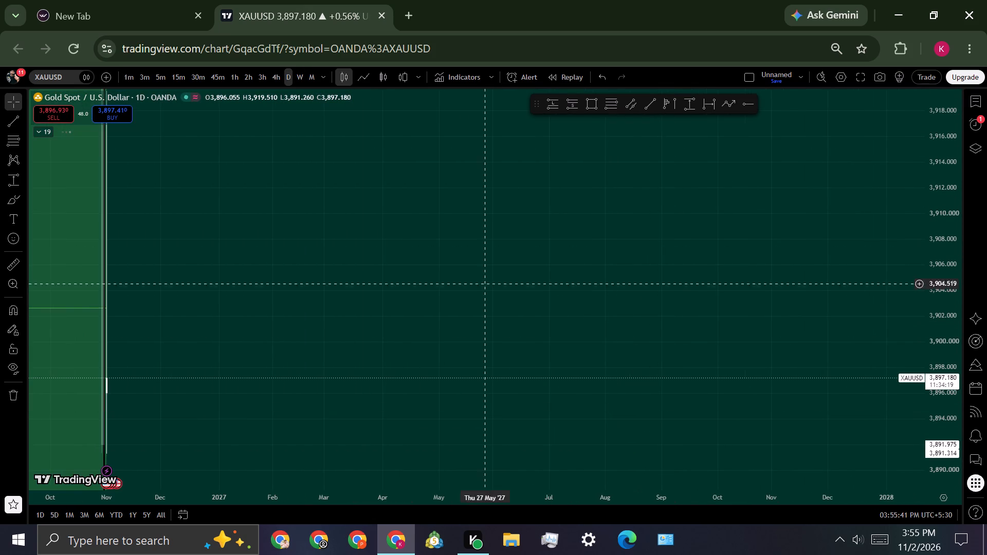
{"action": "left_click_drag", "start_coordinate": [480, 275], "coordinate": [871, 235]}
{"action": "scroll", "coordinate": [936, 280], "scroll_direction": "down", "scroll_amount": 14}
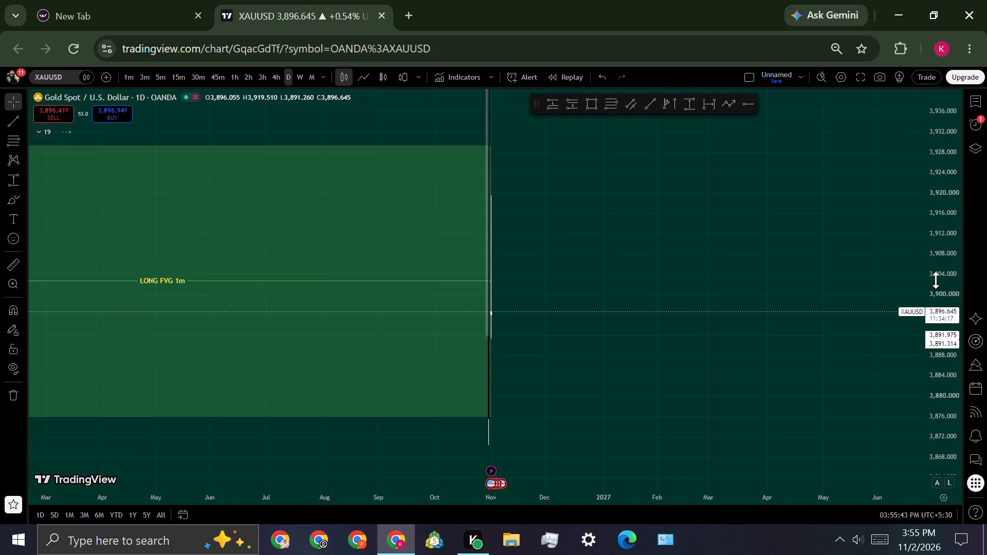
{"action": "scroll", "coordinate": [936, 280], "scroll_direction": "down", "scroll_amount": 4}
{"action": "scroll", "coordinate": [608, 324], "scroll_direction": "up", "scroll_amount": 9}
{"action": "left_click_drag", "start_coordinate": [361, 246], "coordinate": [827, 273]}
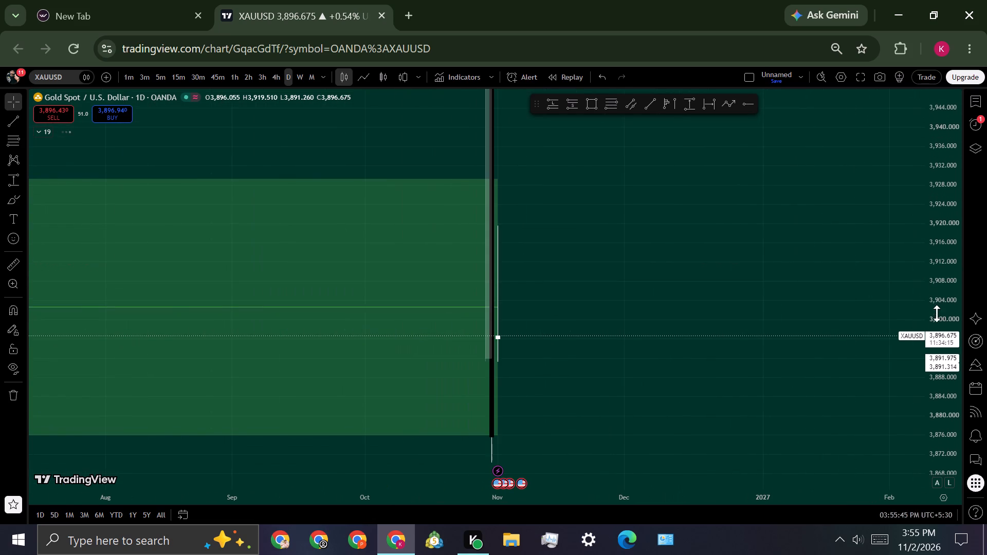
{"action": "scroll", "coordinate": [942, 309], "scroll_direction": "down", "scroll_amount": 17}
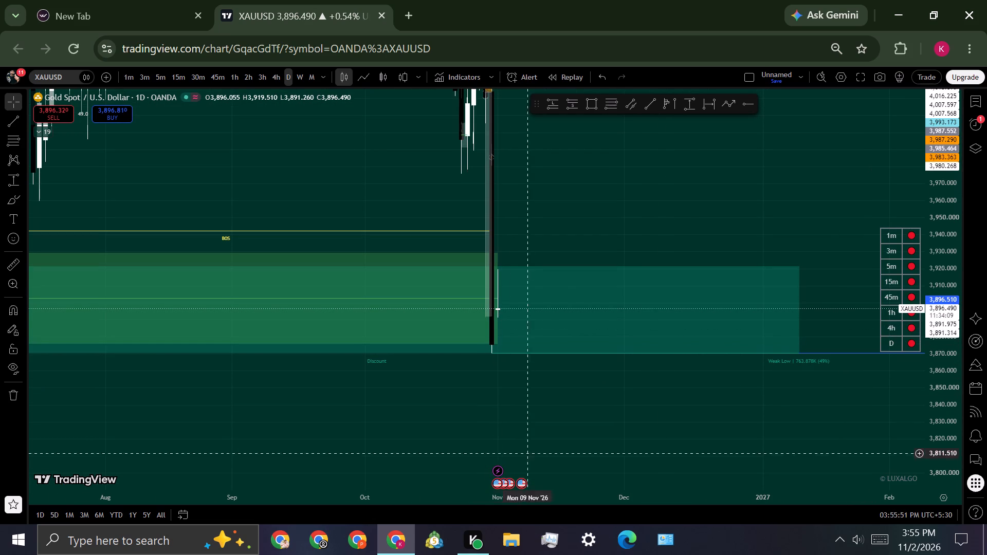
{"action": "scroll", "coordinate": [943, 380], "scroll_direction": "down", "scroll_amount": 8}
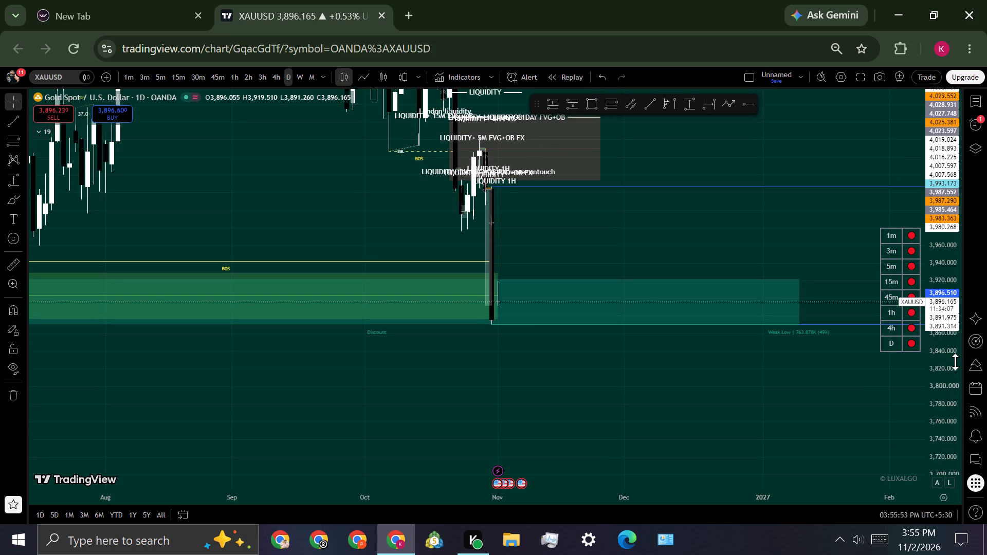
{"action": "scroll", "coordinate": [955, 362], "scroll_direction": "down", "scroll_amount": 2}
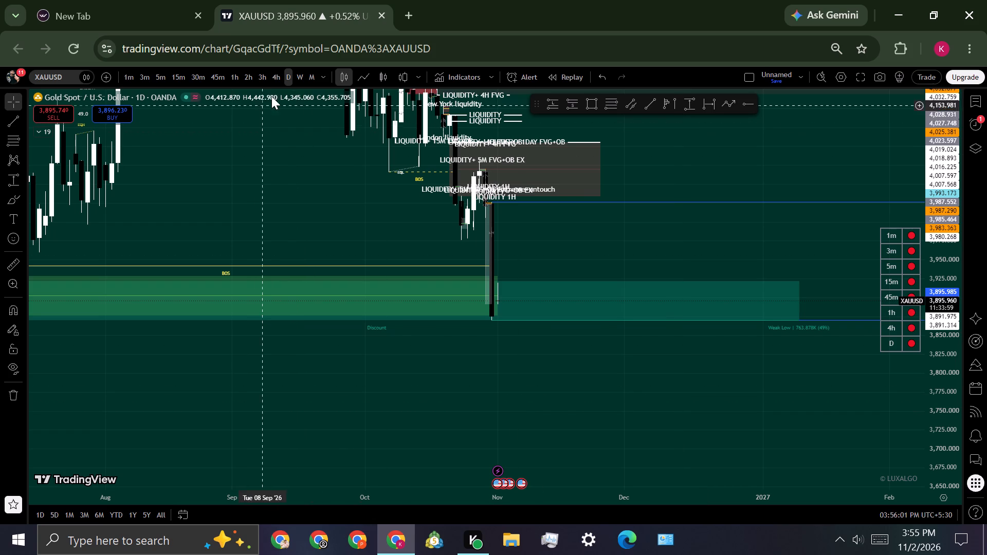
Examine XAUUSD price action around the recent lows on the 4-hour and 1-hour charts.
{"action": "left_click", "coordinate": [270, 74]}
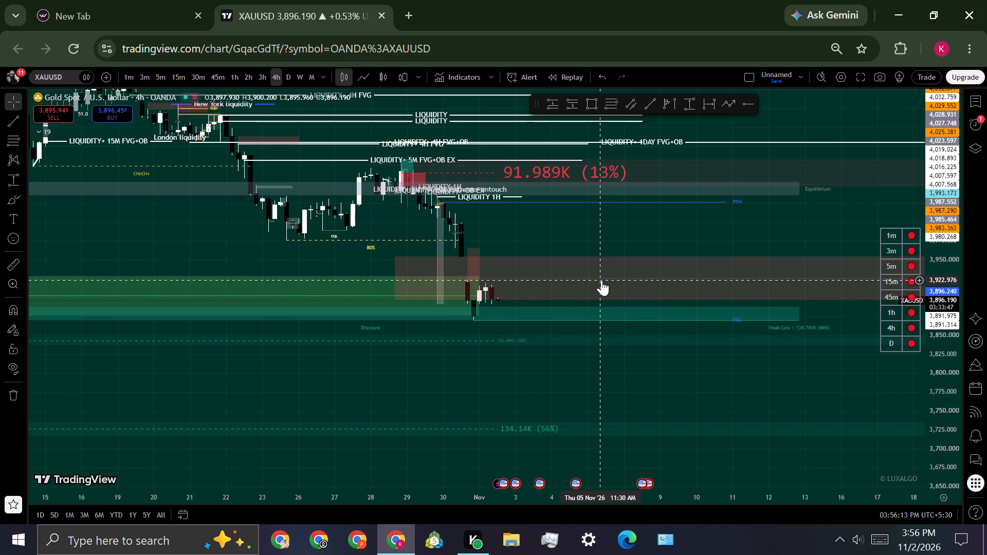
{"action": "left_click_drag", "start_coordinate": [947, 390], "coordinate": [933, 97]}
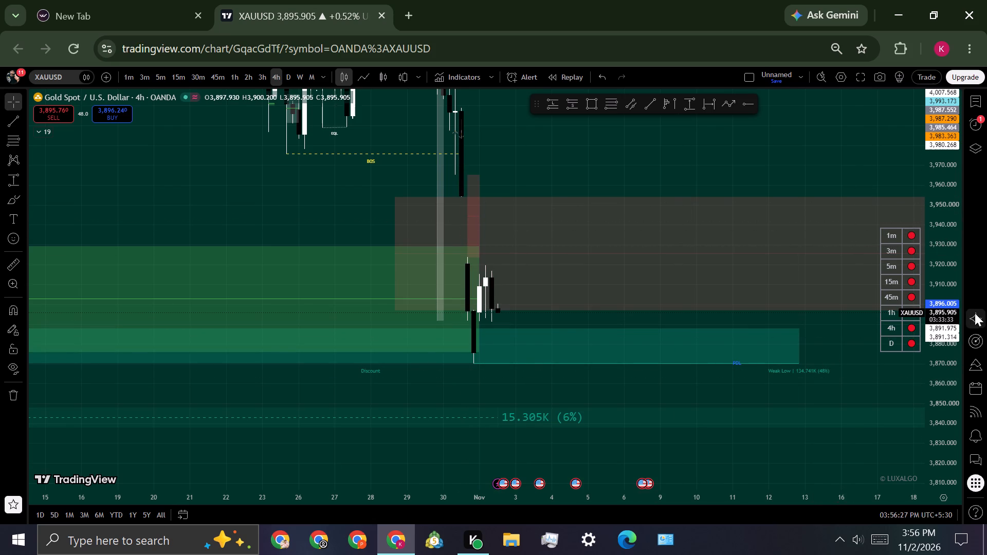
{"action": "scroll", "coordinate": [951, 319], "scroll_direction": "down", "scroll_amount": 11}
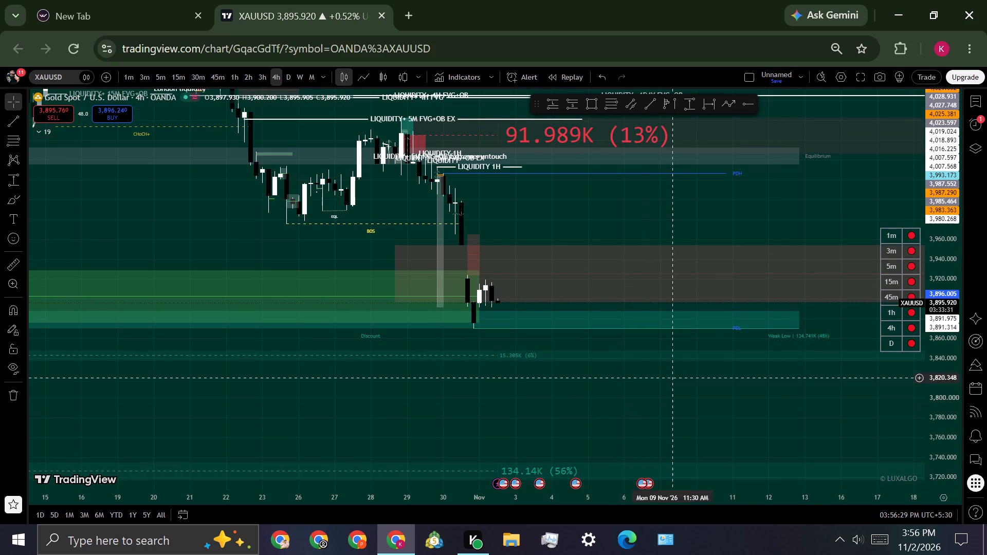
{"action": "left_click_drag", "start_coordinate": [670, 377], "coordinate": [612, 399]}
{"action": "left_click", "coordinate": [232, 77]}
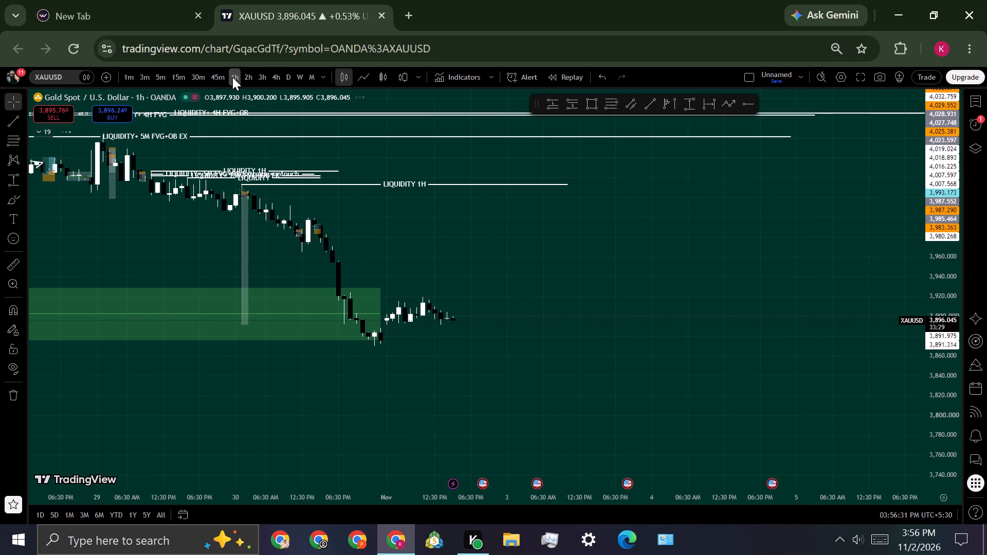
{"action": "left_click_drag", "start_coordinate": [553, 359], "coordinate": [643, 362]}
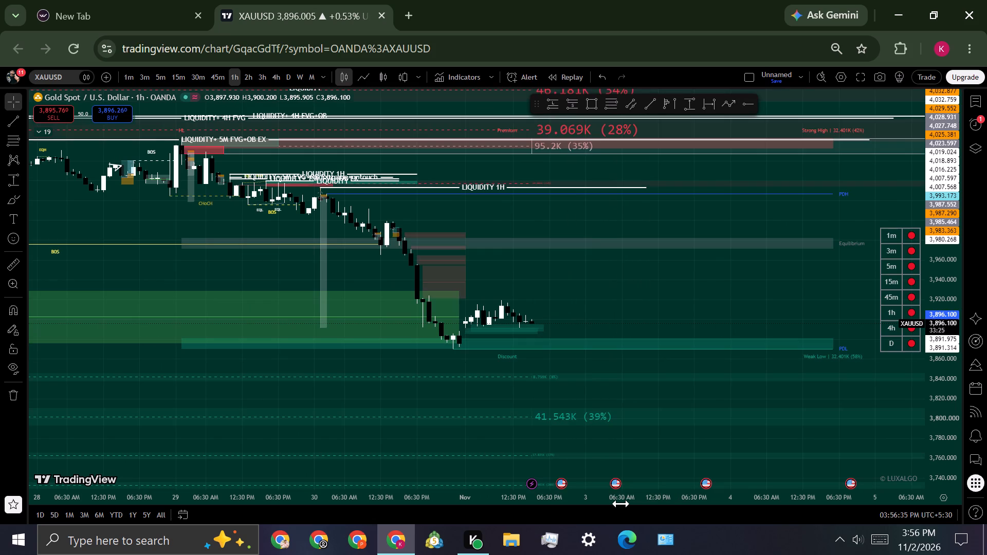
{"action": "scroll", "coordinate": [958, 443], "scroll_direction": "up", "scroll_amount": 3}
{"action": "left_click_drag", "start_coordinate": [660, 276], "coordinate": [793, 239]}
{"action": "left_click_drag", "start_coordinate": [935, 415], "coordinate": [932, 217]}
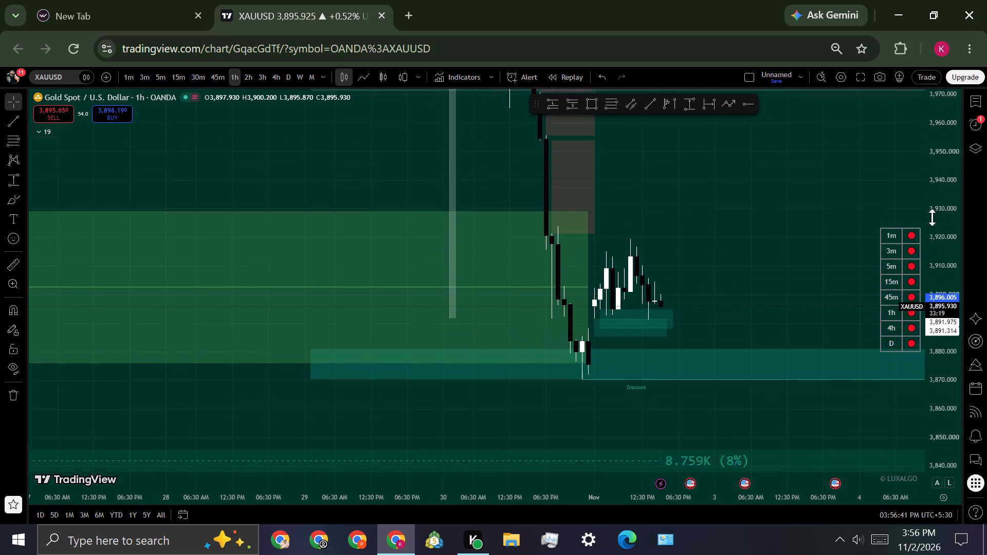
{"action": "left_click_drag", "start_coordinate": [932, 217], "coordinate": [935, 228]}
{"action": "left_click_drag", "start_coordinate": [831, 336], "coordinate": [824, 336]}
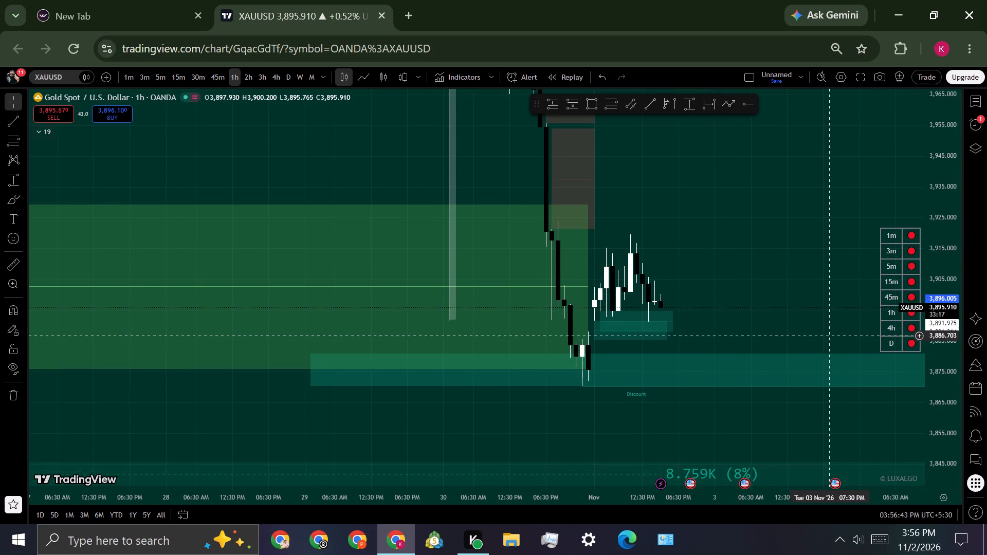
{"action": "left_click_drag", "start_coordinate": [824, 336], "coordinate": [676, 360]}
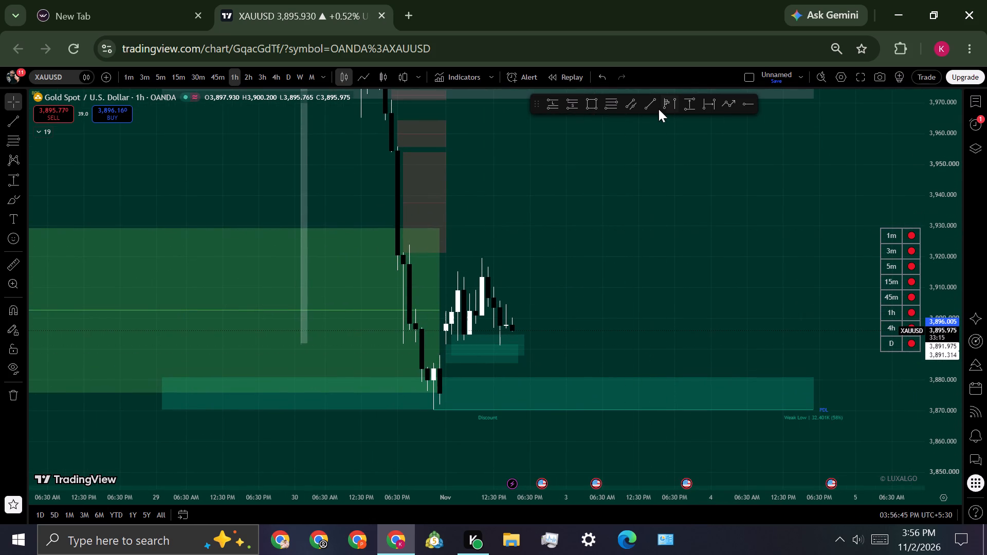
On the 1-hour chart, draw a horizontal trend line at 3,891.260 from the 01:30 PM candle low on 2 Nov to 12:30 AM on 3 Nov.
{"action": "left_click", "coordinate": [655, 105]}
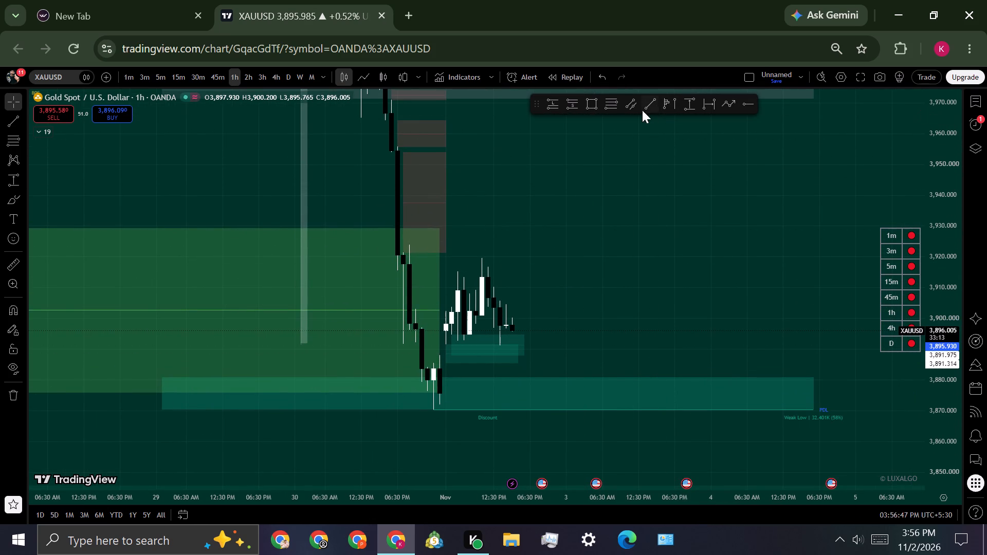
{"action": "left_click", "coordinate": [654, 97]}
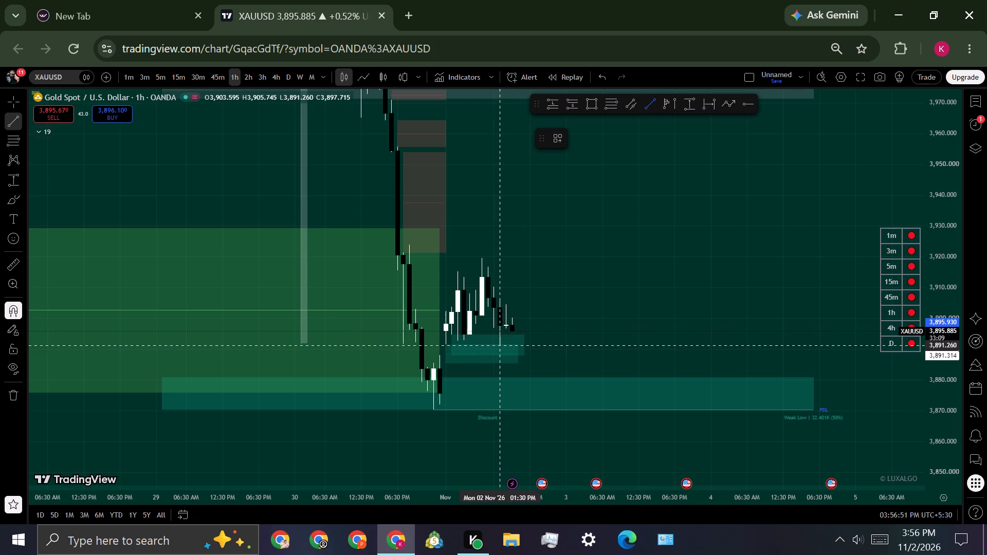
{"action": "left_click", "coordinate": [499, 349], "text": "ctrl"}
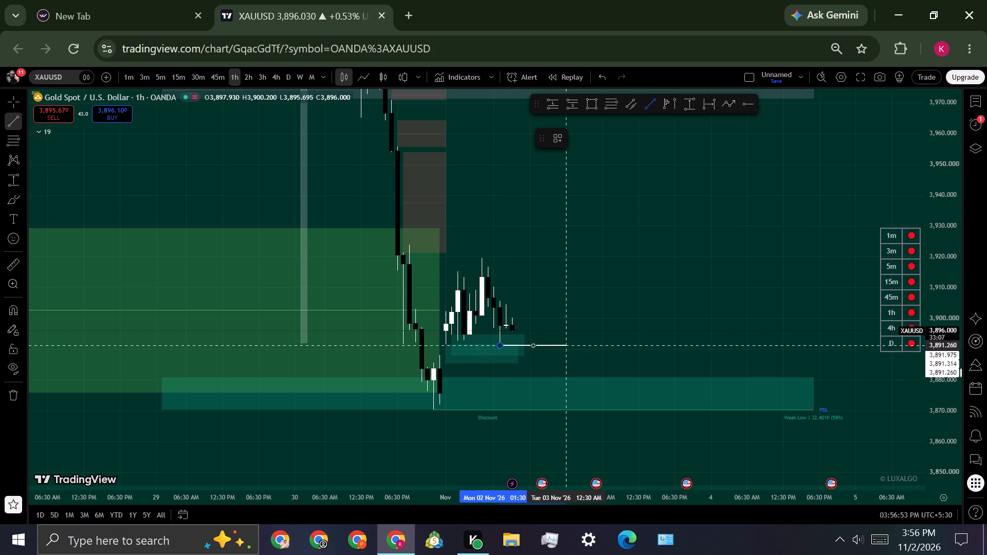
{"action": "left_click", "coordinate": [569, 348], "text": "shift"}
{"action": "left_click", "coordinate": [608, 308], "text": "shift"}
{"action": "left_click", "coordinate": [629, 229]}
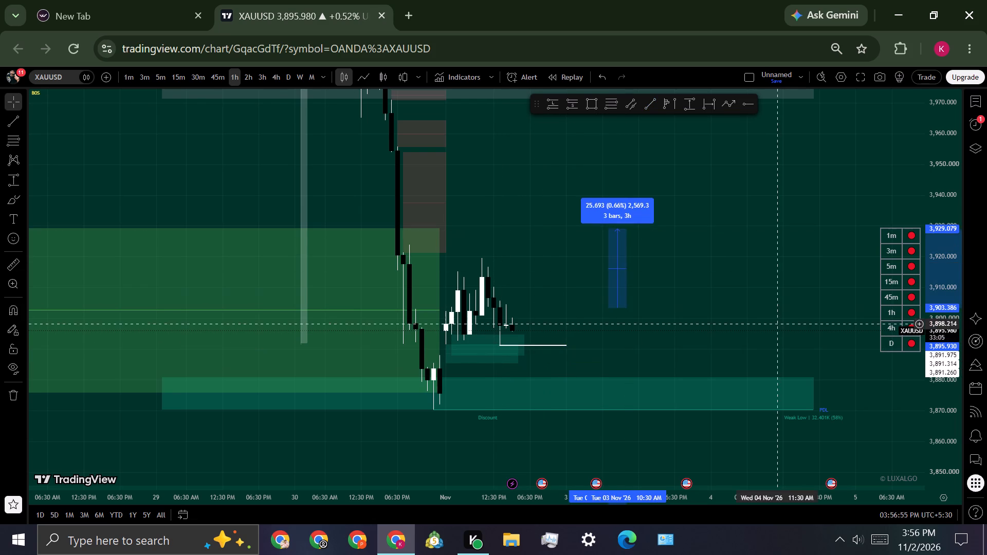
{"action": "left_click", "coordinate": [777, 324]}
Apply the LIQUIDITY 1H template to the new trend line at 3,891.260.
{"action": "right_click", "coordinate": [564, 345]}
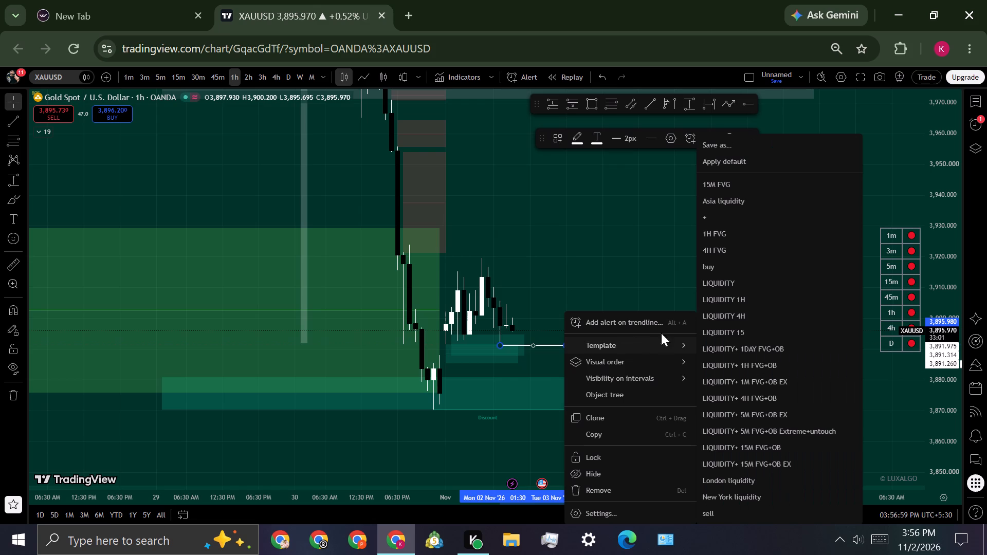
{"action": "left_click", "coordinate": [742, 296]}
{"action": "left_click", "coordinate": [625, 238]}
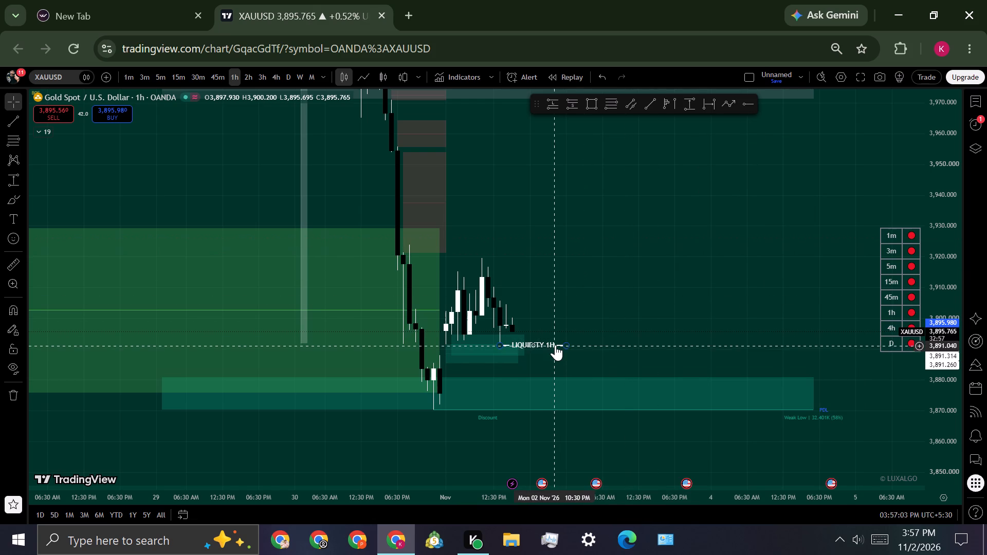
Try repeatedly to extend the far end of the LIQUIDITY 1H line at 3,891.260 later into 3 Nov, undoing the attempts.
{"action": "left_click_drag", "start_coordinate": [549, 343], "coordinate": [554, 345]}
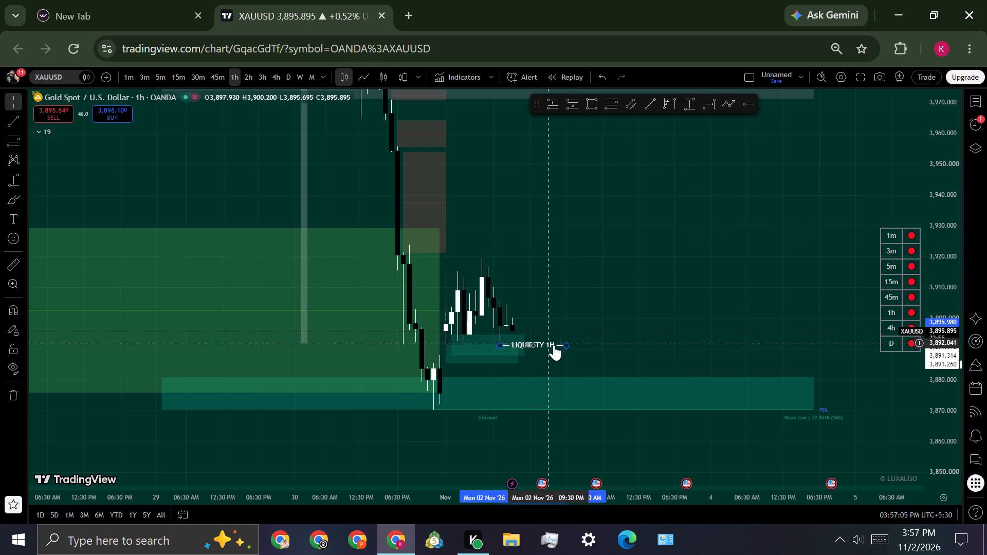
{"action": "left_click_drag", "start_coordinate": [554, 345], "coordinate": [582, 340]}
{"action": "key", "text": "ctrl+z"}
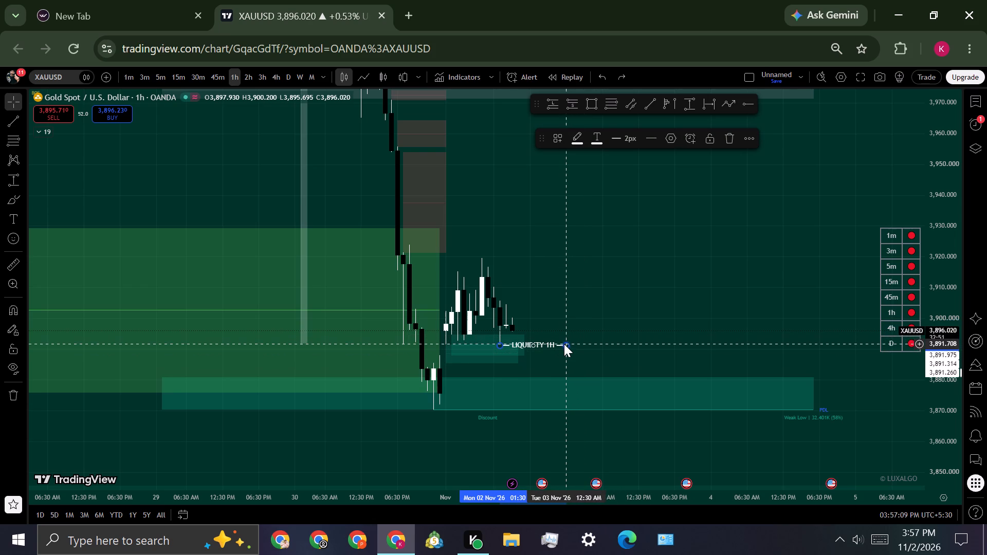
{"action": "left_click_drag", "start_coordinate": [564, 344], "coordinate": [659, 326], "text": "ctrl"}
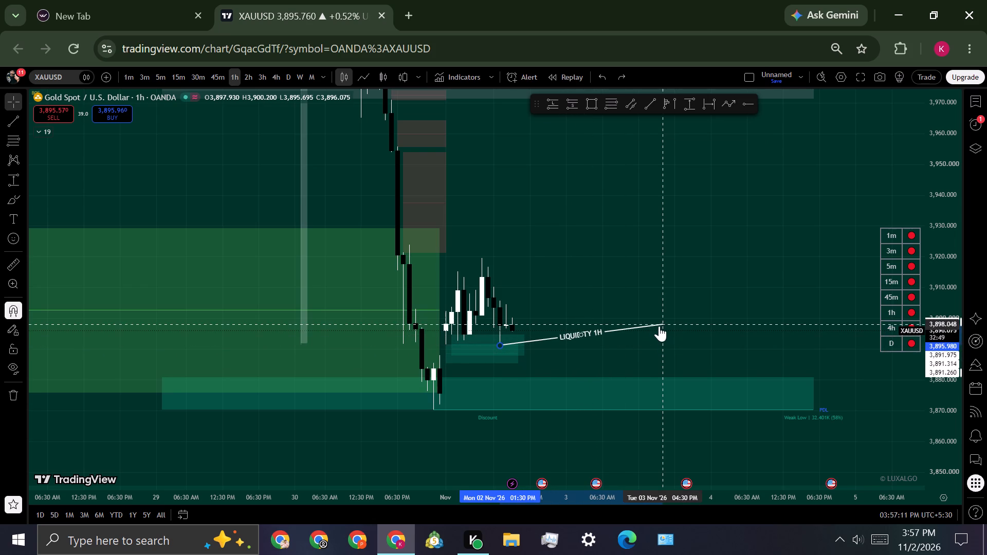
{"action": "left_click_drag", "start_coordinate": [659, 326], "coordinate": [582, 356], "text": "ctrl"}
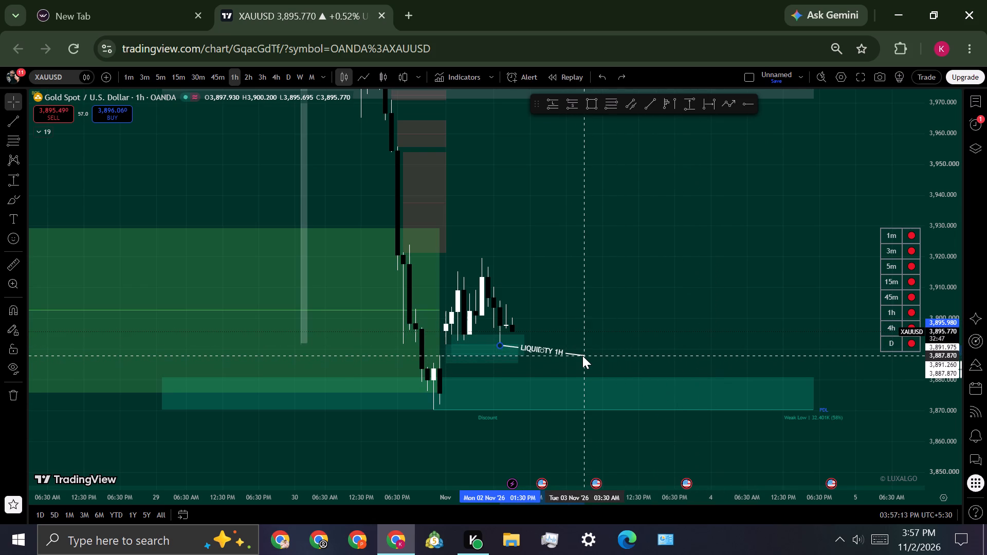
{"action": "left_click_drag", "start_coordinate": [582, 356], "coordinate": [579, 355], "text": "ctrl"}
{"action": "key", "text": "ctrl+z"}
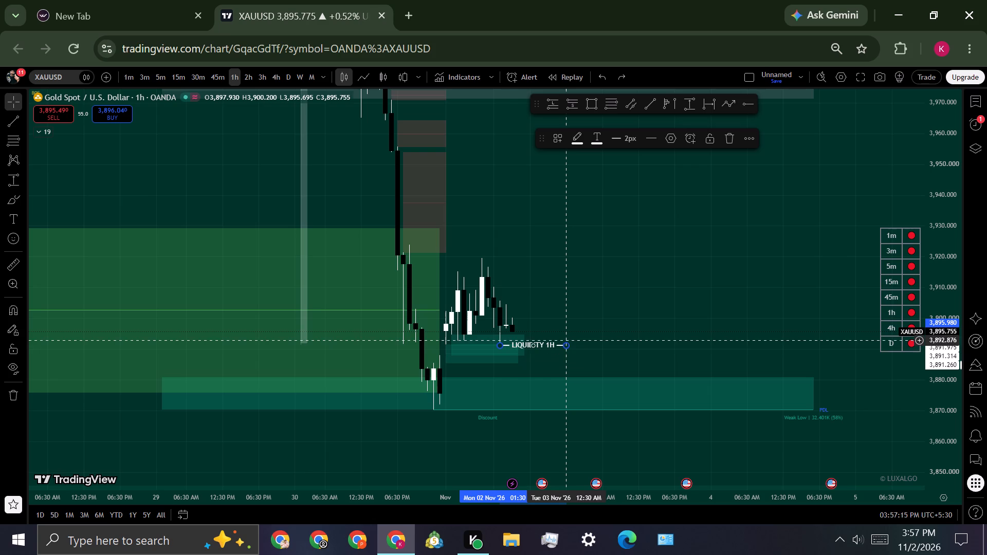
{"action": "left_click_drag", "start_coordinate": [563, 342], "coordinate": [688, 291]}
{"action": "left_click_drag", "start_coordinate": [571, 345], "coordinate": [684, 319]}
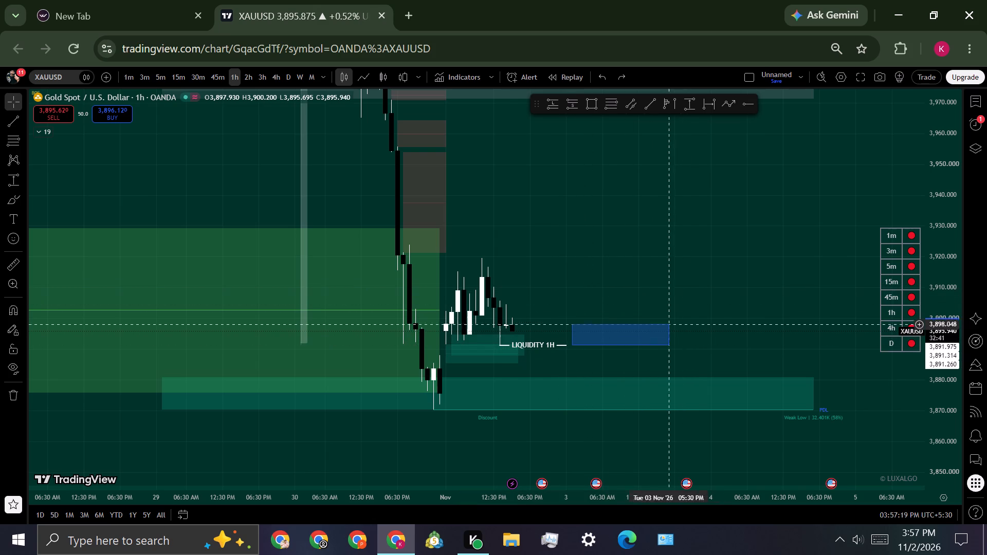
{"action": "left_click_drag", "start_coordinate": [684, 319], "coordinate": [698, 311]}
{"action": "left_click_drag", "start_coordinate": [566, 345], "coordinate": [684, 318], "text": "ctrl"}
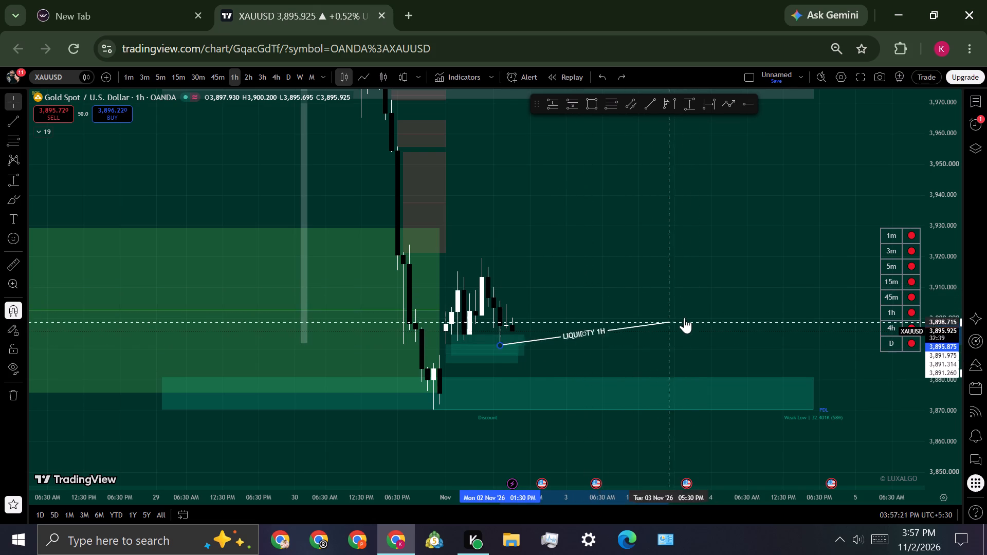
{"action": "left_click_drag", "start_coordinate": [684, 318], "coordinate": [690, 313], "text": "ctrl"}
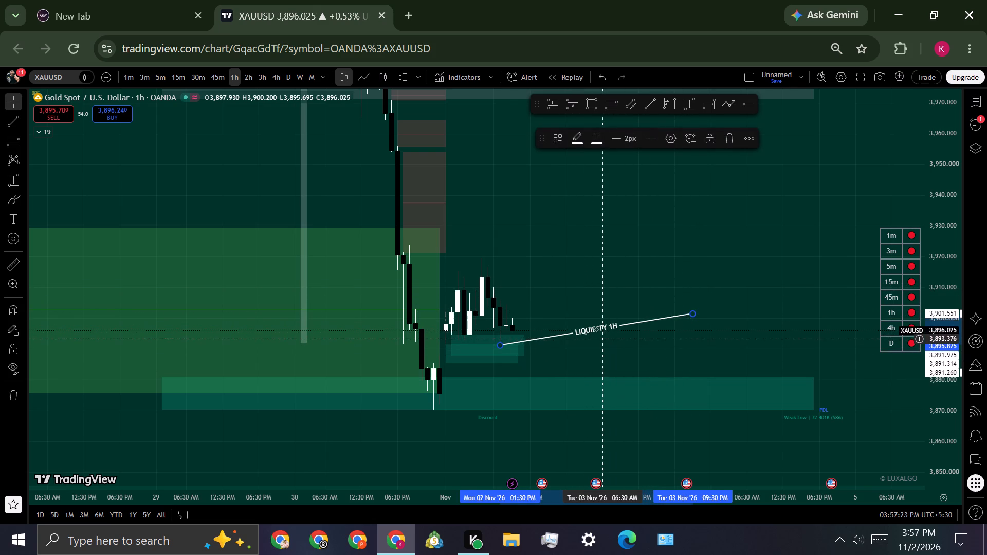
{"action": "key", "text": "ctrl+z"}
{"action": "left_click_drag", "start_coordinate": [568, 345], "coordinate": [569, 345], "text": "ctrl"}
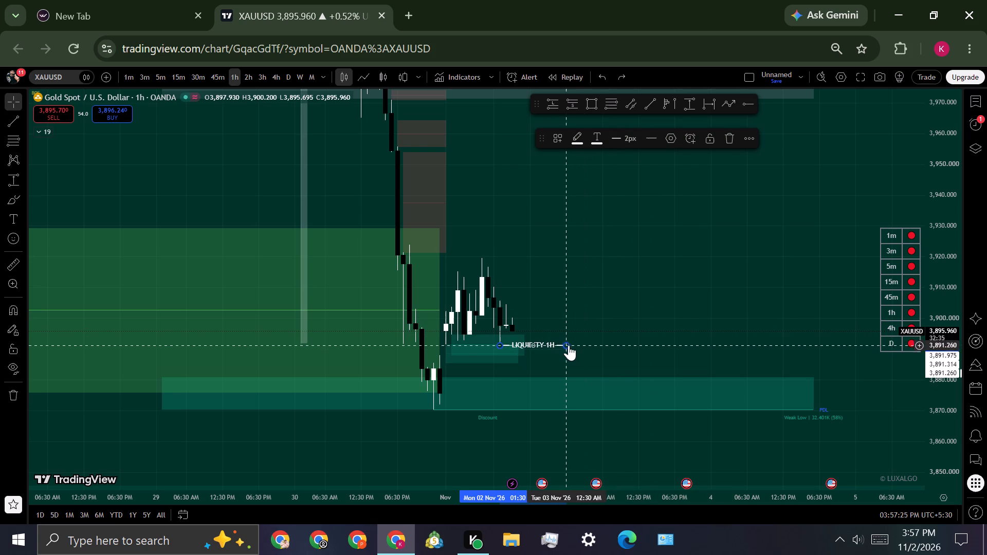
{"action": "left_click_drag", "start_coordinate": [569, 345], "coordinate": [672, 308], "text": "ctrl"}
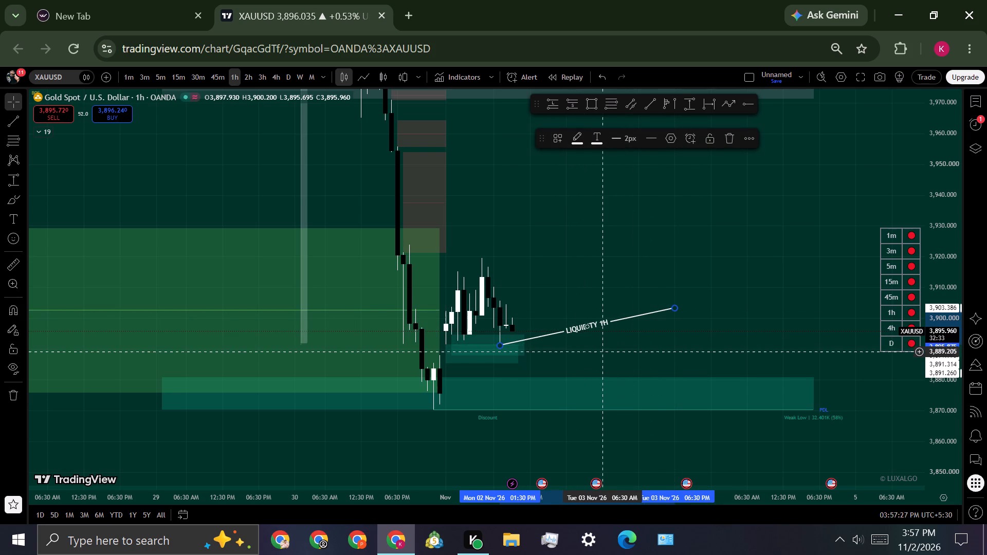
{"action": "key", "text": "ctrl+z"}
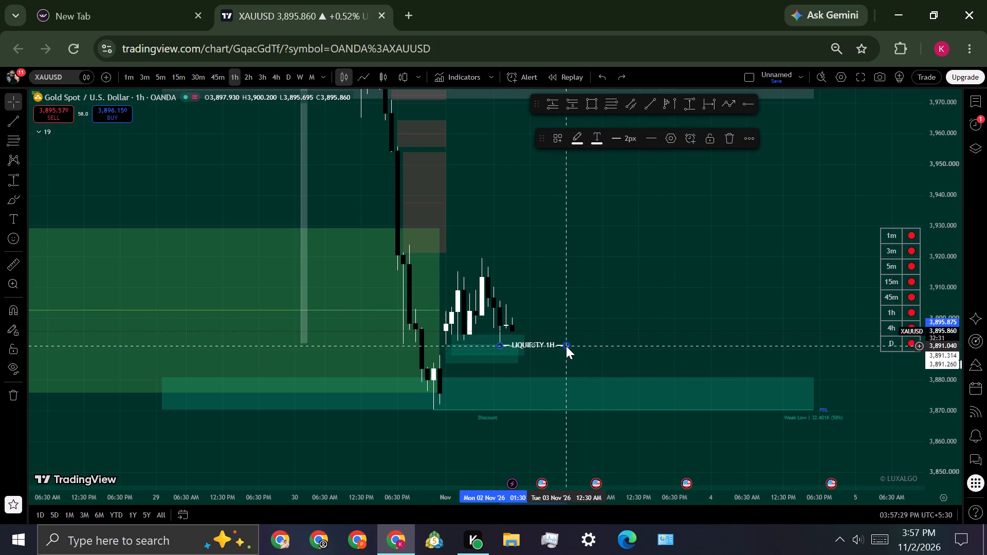
Extend the LIQUIDITY 1H line horizontally at 3,891.260 so it ends at about 08:30 AM on 3 Nov.
{"action": "left_click_drag", "start_coordinate": [566, 346], "coordinate": [653, 339], "text": "shift"}
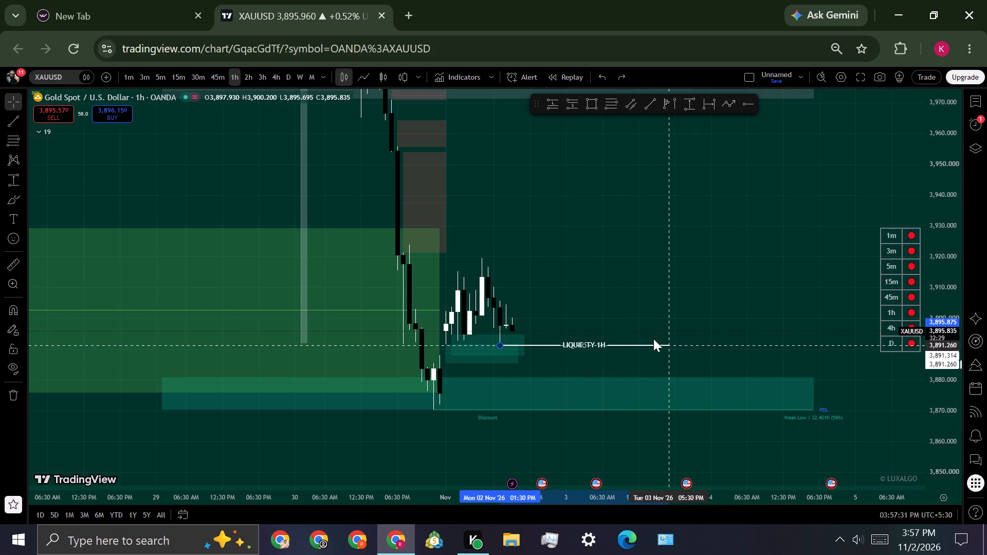
{"action": "left_click_drag", "start_coordinate": [653, 339], "coordinate": [613, 339], "text": "shift"}
{"action": "left_click", "coordinate": [659, 302], "text": "shift"}
{"action": "left_click", "coordinate": [564, 245], "text": "shift"}
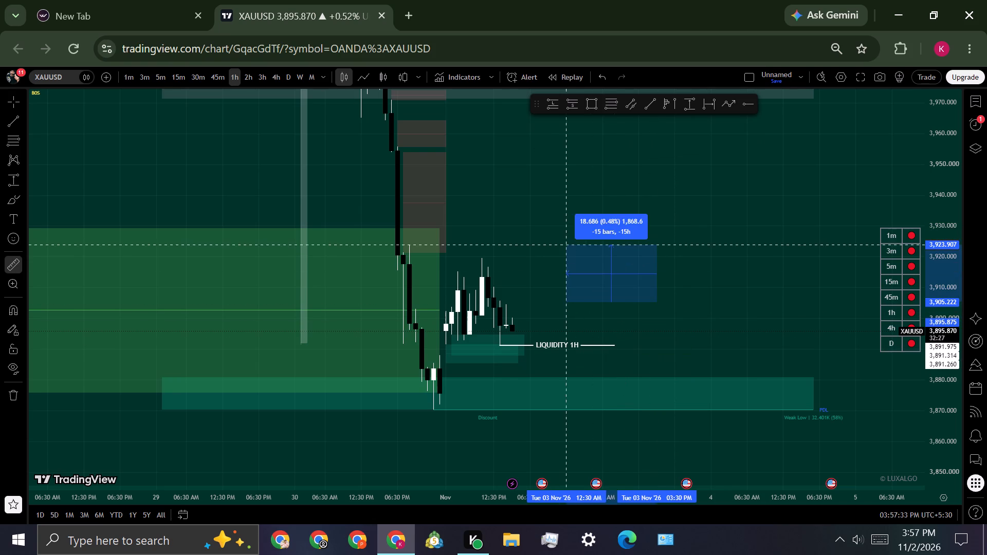
{"action": "left_click", "coordinate": [560, 249], "text": "shift"}
{"action": "left_click", "coordinate": [719, 229]}
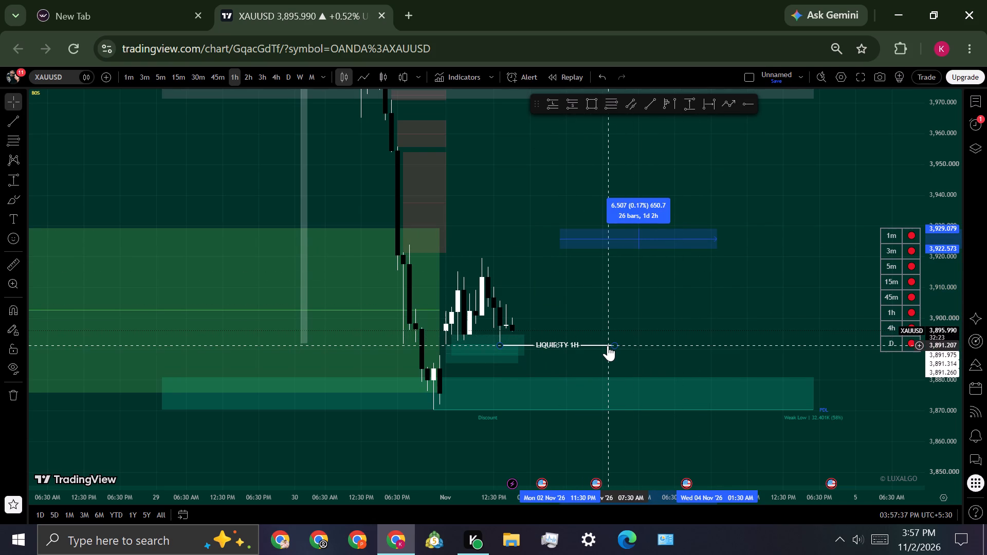
Copy the LIQUIDITY 1H line onto the 2 Nov swing high, starting at 10:30 AM at 3,919.622.
{"action": "left_click_drag", "start_coordinate": [608, 345], "coordinate": [586, 254], "text": "ctrl"}
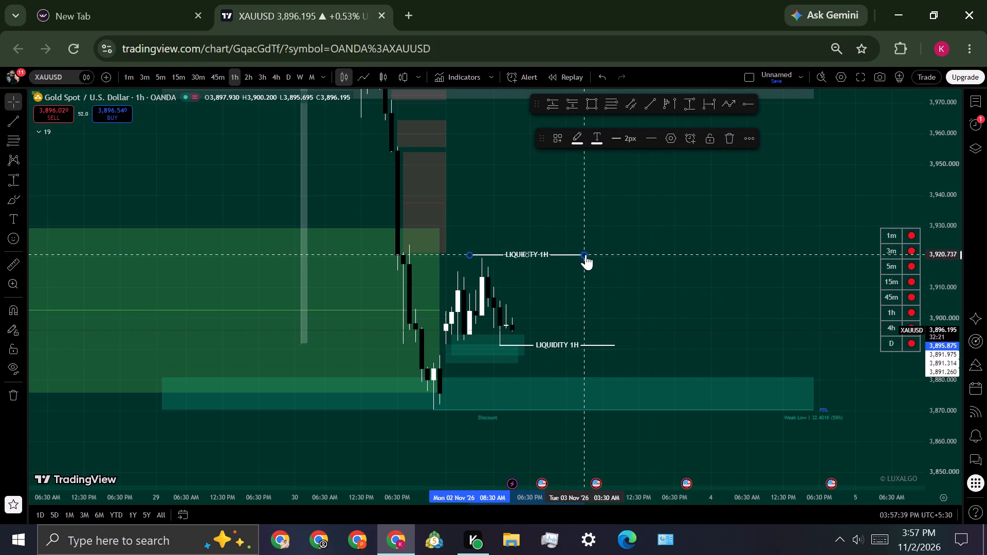
{"action": "left_click_drag", "start_coordinate": [586, 254], "coordinate": [597, 257], "text": "ctrl"}
{"action": "left_click", "coordinate": [648, 236]}
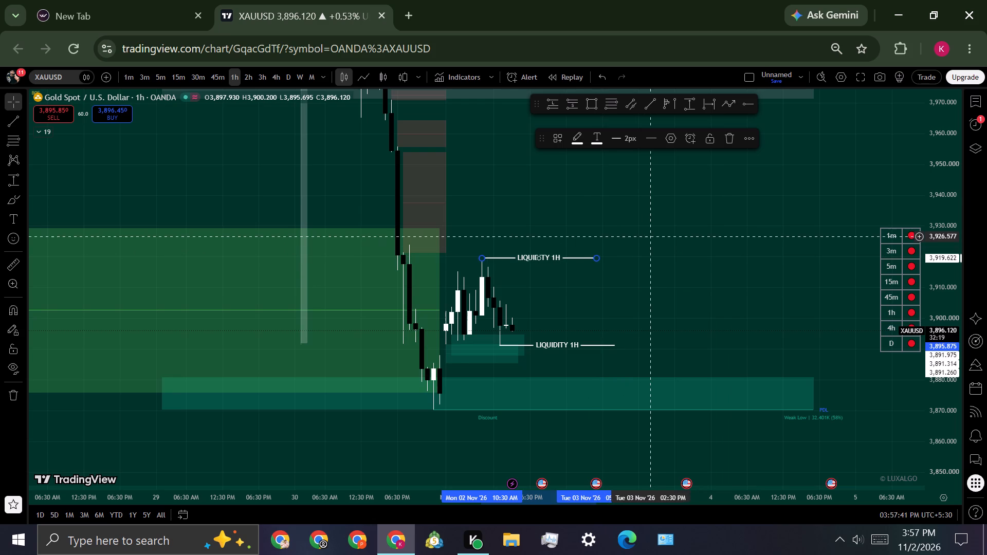
{"action": "left_click", "coordinate": [716, 270]}
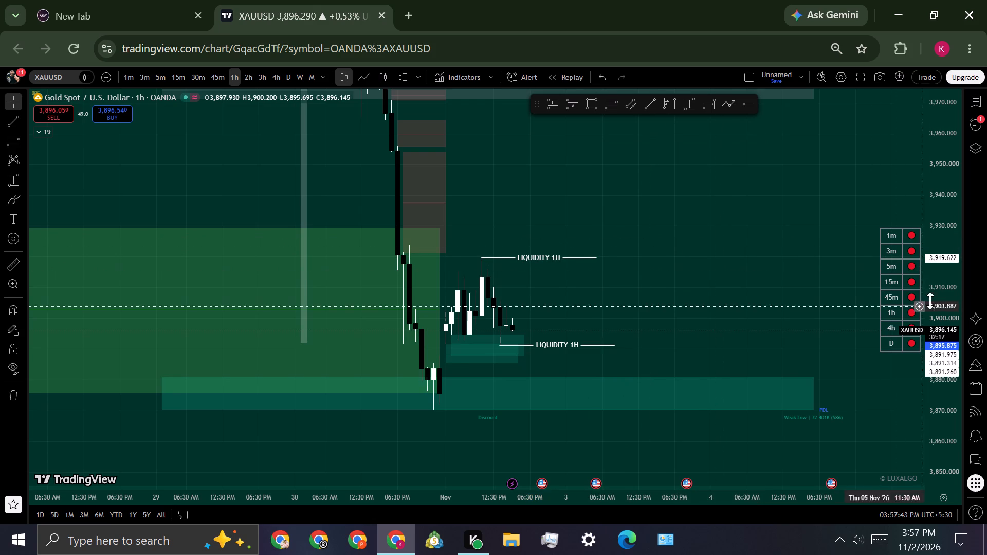
Copy a LIQUIDITY 1H line onto the lowest swing low, starting at 12:30 AM on 31 Oct at about 3,870.739.
{"action": "left_click_drag", "start_coordinate": [744, 284], "coordinate": [744, 265]}
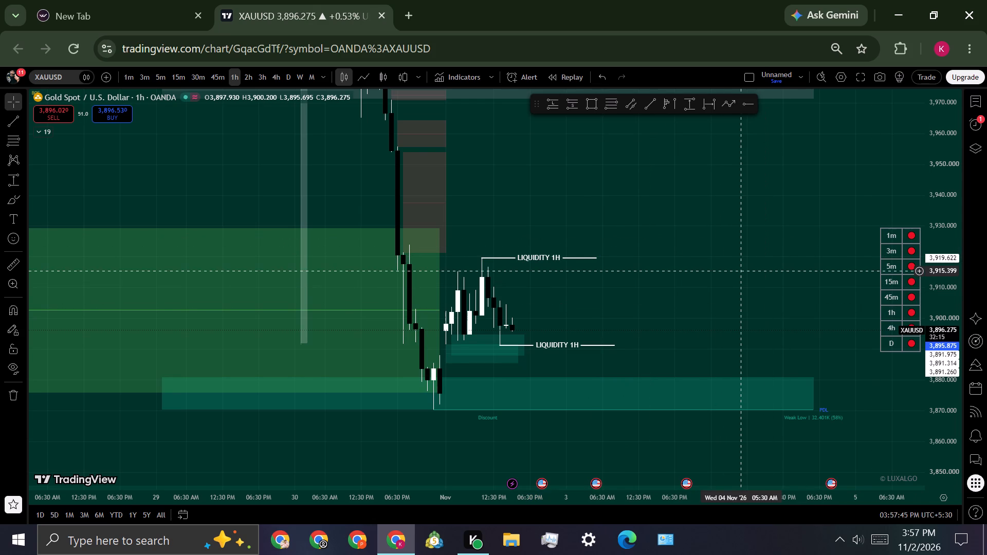
{"action": "left_click_drag", "start_coordinate": [744, 265], "coordinate": [709, 253]}
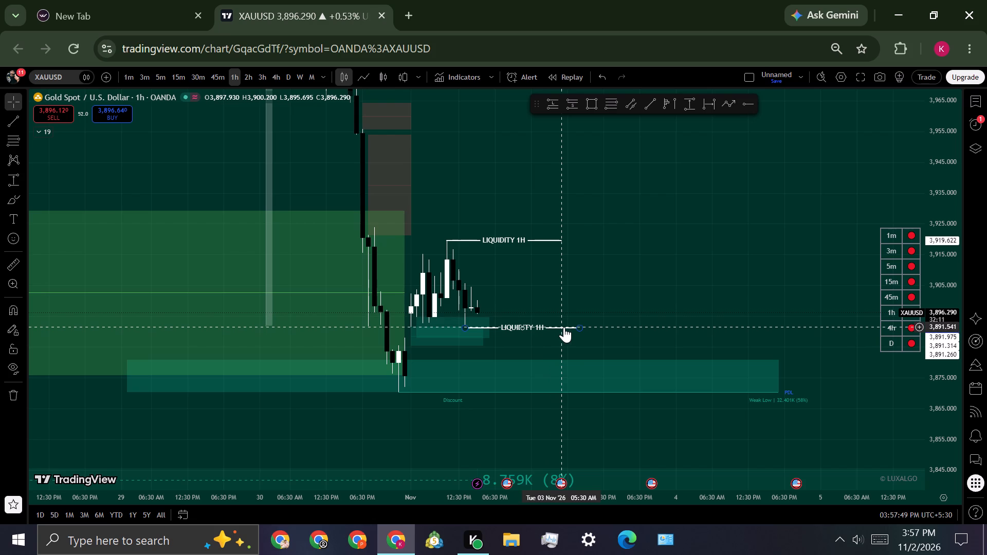
{"action": "left_click_drag", "start_coordinate": [564, 327], "coordinate": [497, 392], "text": "ctrl"}
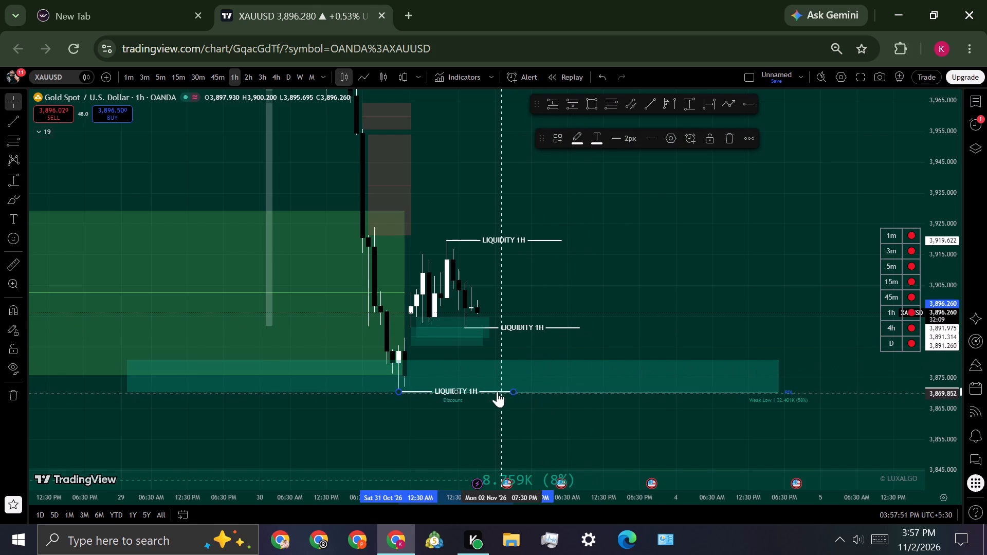
{"action": "left_click_drag", "start_coordinate": [497, 392], "coordinate": [497, 391], "text": "ctrl"}
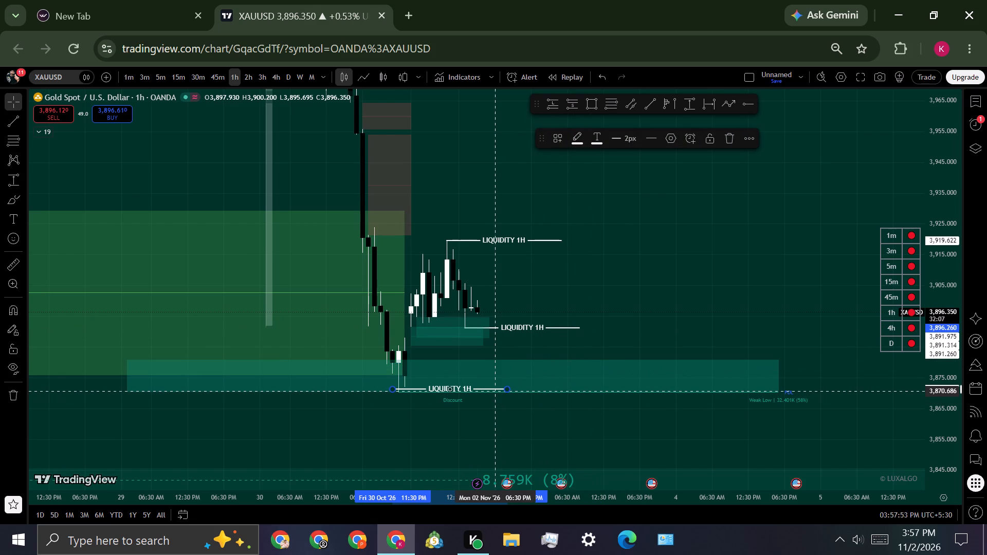
{"action": "left_click_drag", "start_coordinate": [497, 391], "coordinate": [496, 391], "text": "ctrl"}
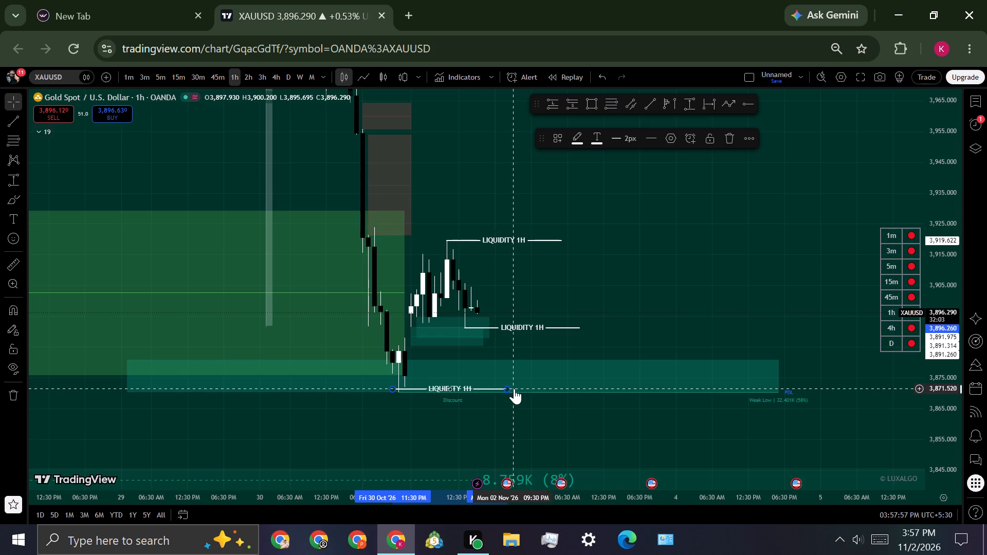
{"action": "left_click_drag", "start_coordinate": [493, 387], "coordinate": [496, 389]}
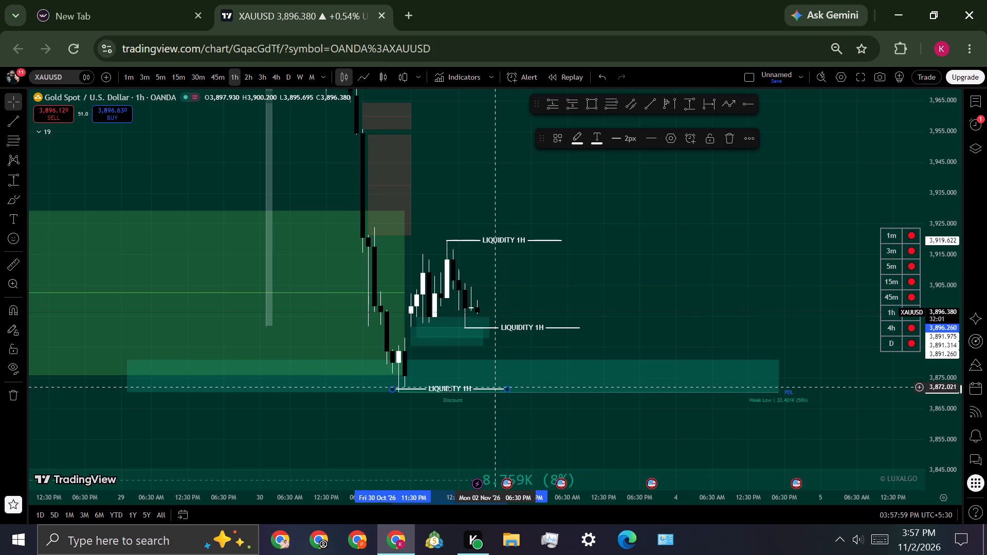
{"action": "left_click_drag", "start_coordinate": [496, 389], "coordinate": [499, 393]}
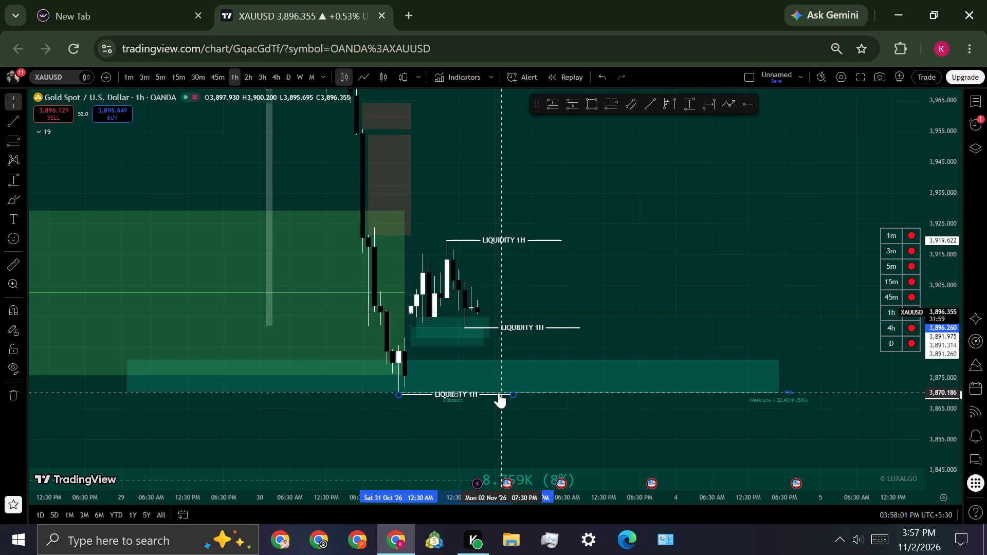
{"action": "left_click_drag", "start_coordinate": [499, 393], "coordinate": [499, 388]}
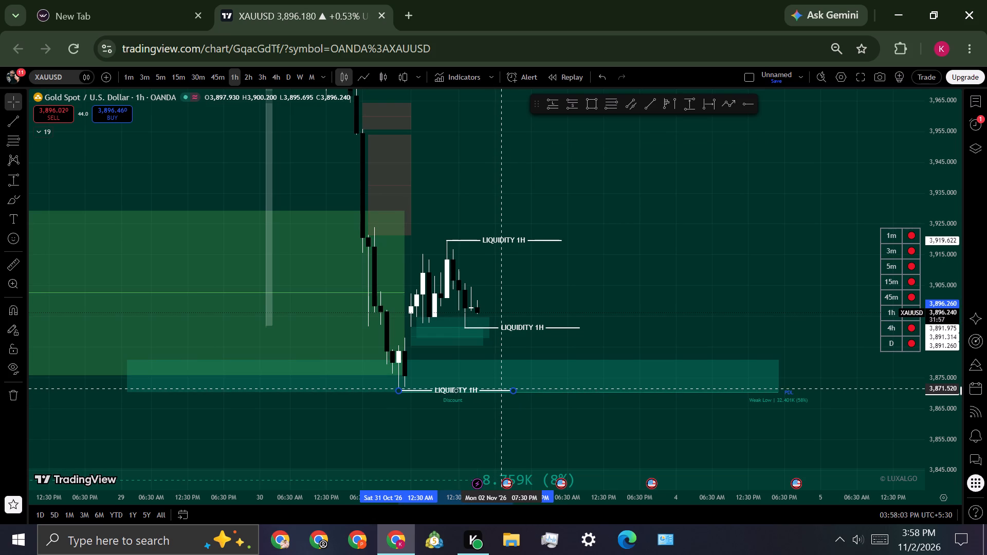
{"action": "left_click_drag", "start_coordinate": [499, 388], "coordinate": [499, 389]}
{"action": "left_click", "coordinate": [594, 409]}
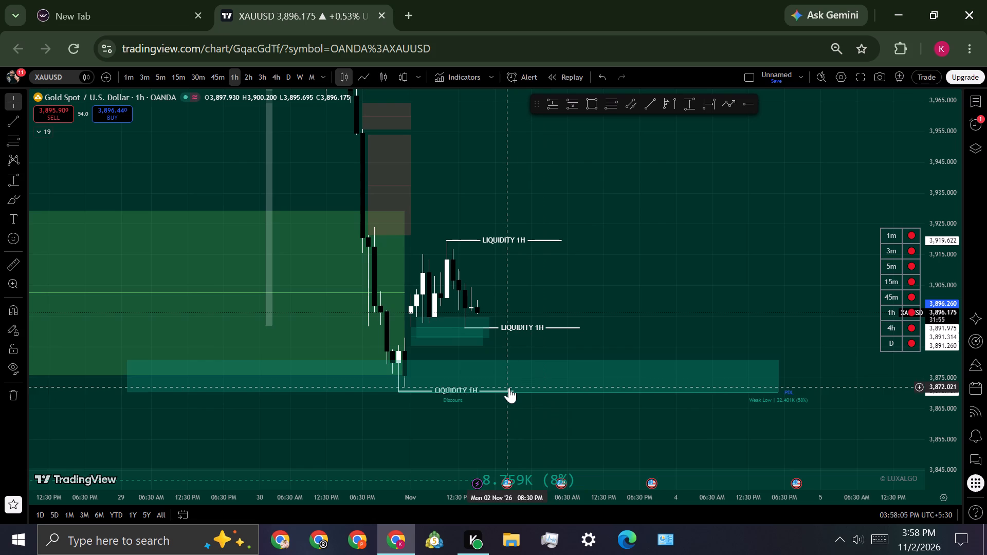
Extend the LIQUIDITY 1H line at the swing low horizontally to 06:30 PM on 4 Nov at 3,870.739.
{"action": "left_click_drag", "start_coordinate": [512, 394], "coordinate": [786, 402]}
{"action": "left_click", "coordinate": [726, 414], "text": "shift"}
{"action": "left_click", "coordinate": [767, 259], "text": "shift"}
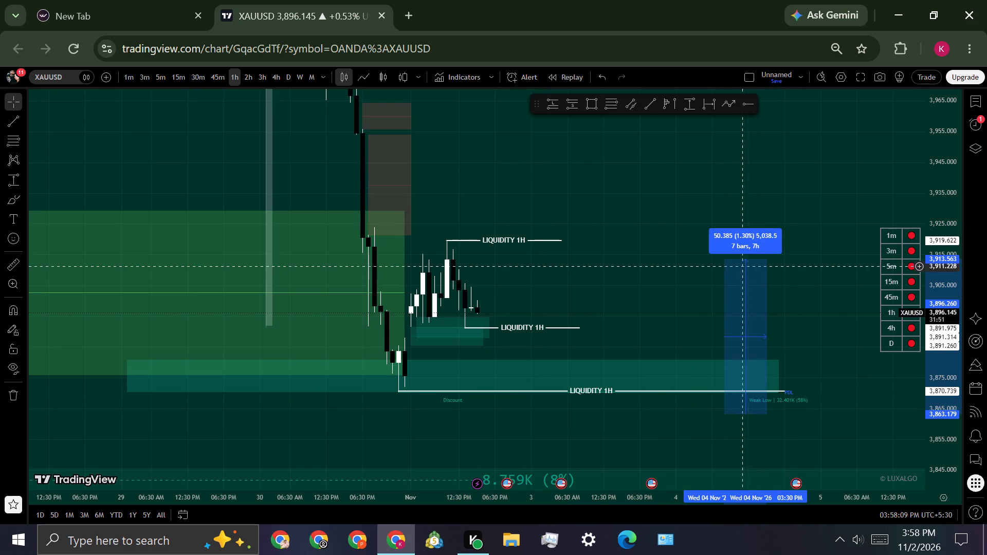
{"action": "left_click", "coordinate": [735, 268]}
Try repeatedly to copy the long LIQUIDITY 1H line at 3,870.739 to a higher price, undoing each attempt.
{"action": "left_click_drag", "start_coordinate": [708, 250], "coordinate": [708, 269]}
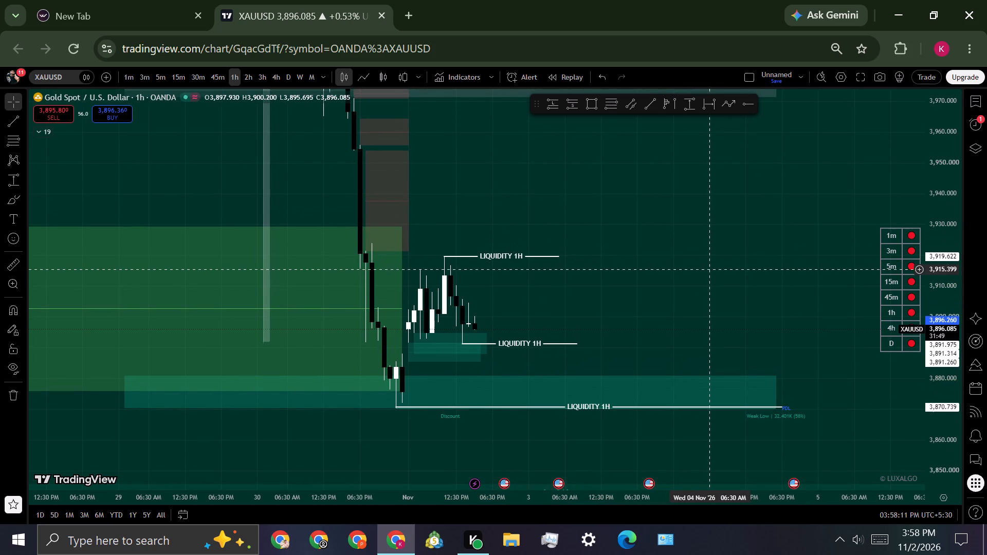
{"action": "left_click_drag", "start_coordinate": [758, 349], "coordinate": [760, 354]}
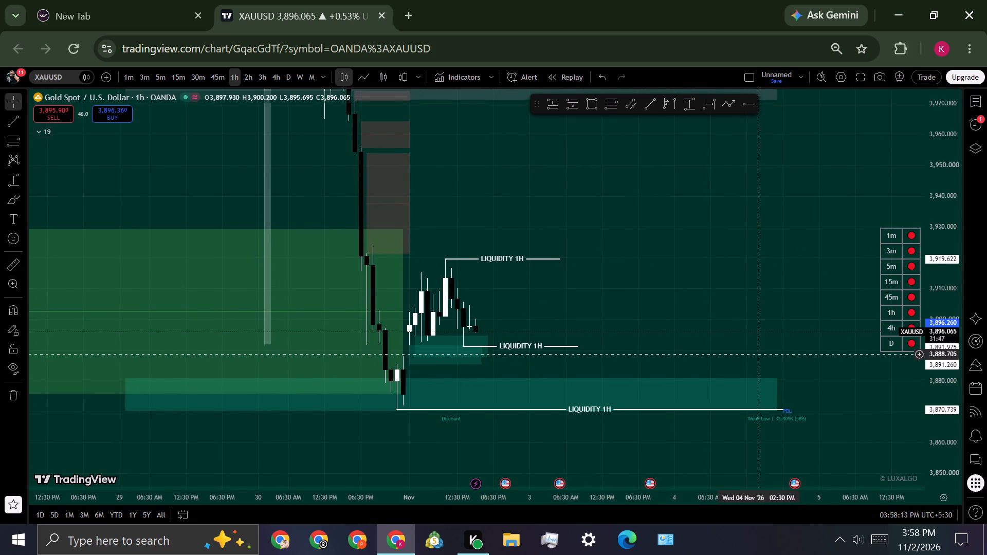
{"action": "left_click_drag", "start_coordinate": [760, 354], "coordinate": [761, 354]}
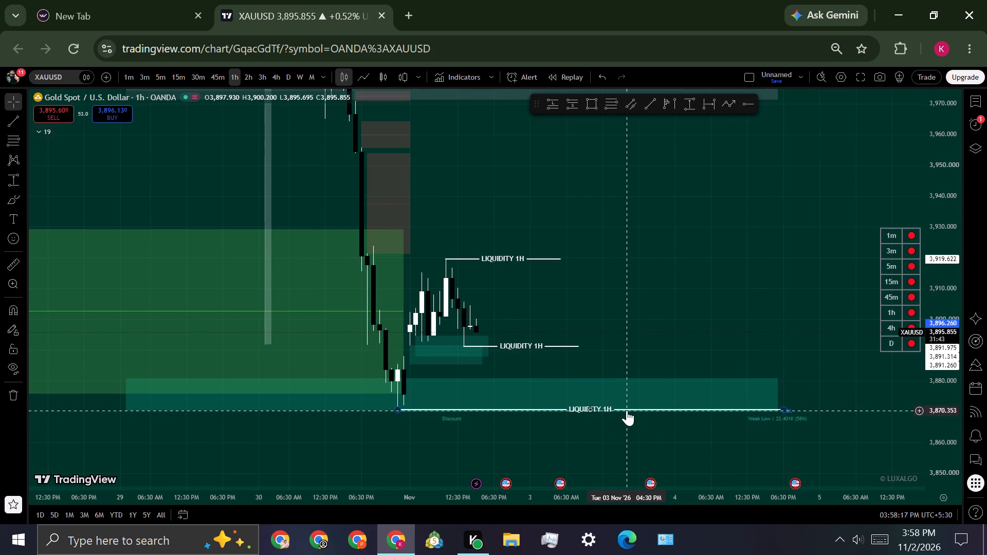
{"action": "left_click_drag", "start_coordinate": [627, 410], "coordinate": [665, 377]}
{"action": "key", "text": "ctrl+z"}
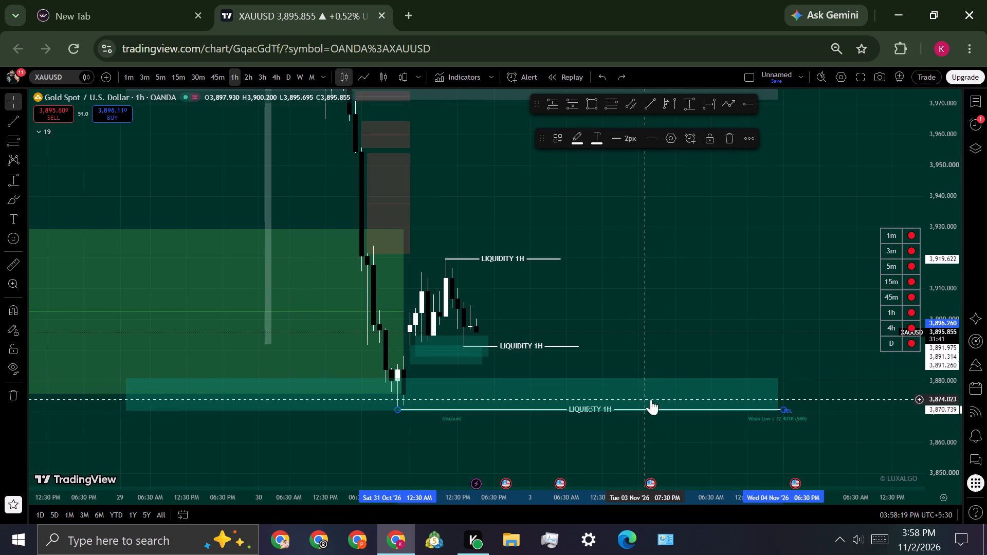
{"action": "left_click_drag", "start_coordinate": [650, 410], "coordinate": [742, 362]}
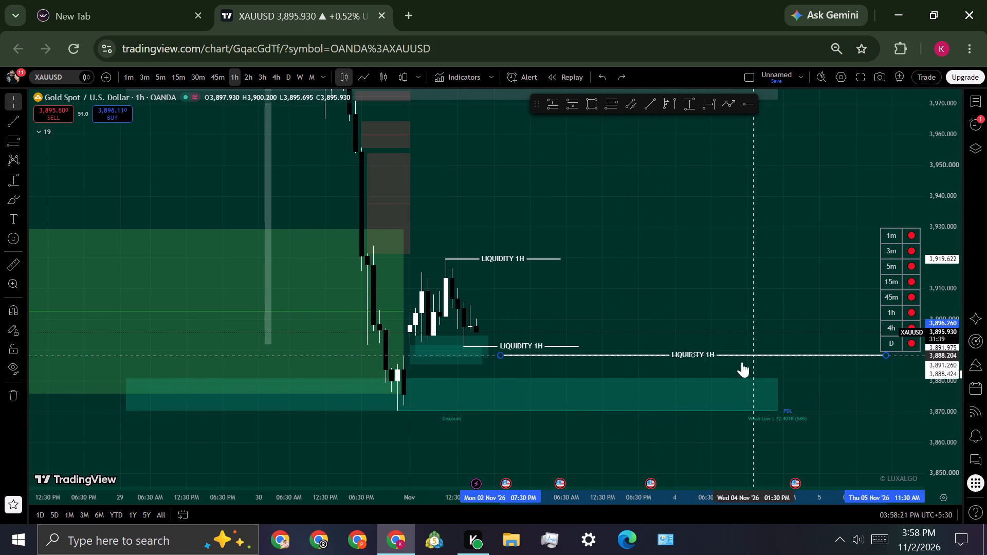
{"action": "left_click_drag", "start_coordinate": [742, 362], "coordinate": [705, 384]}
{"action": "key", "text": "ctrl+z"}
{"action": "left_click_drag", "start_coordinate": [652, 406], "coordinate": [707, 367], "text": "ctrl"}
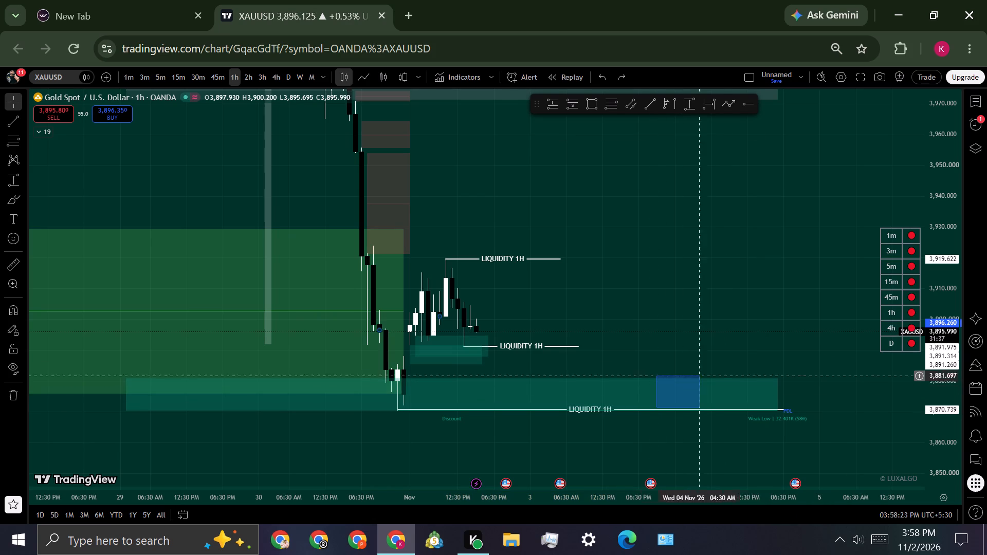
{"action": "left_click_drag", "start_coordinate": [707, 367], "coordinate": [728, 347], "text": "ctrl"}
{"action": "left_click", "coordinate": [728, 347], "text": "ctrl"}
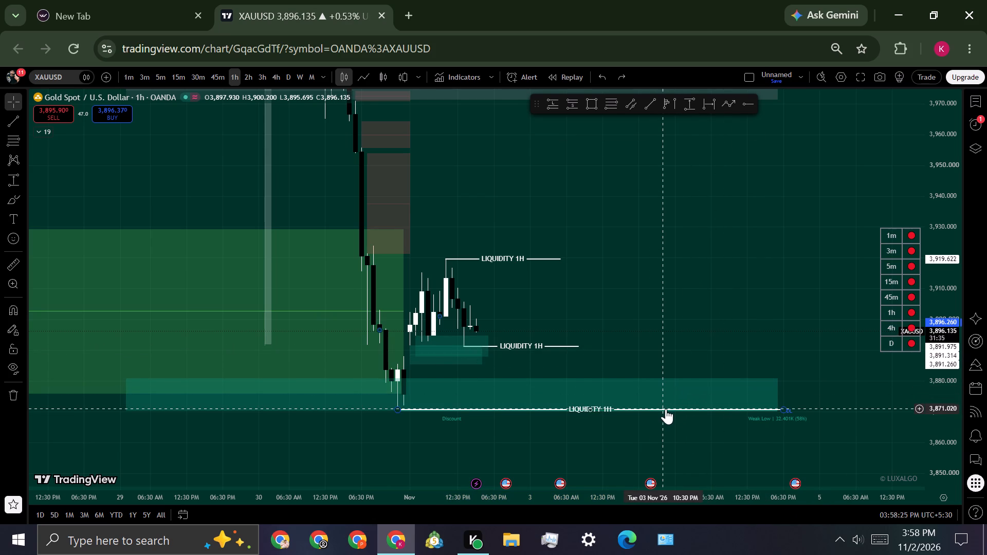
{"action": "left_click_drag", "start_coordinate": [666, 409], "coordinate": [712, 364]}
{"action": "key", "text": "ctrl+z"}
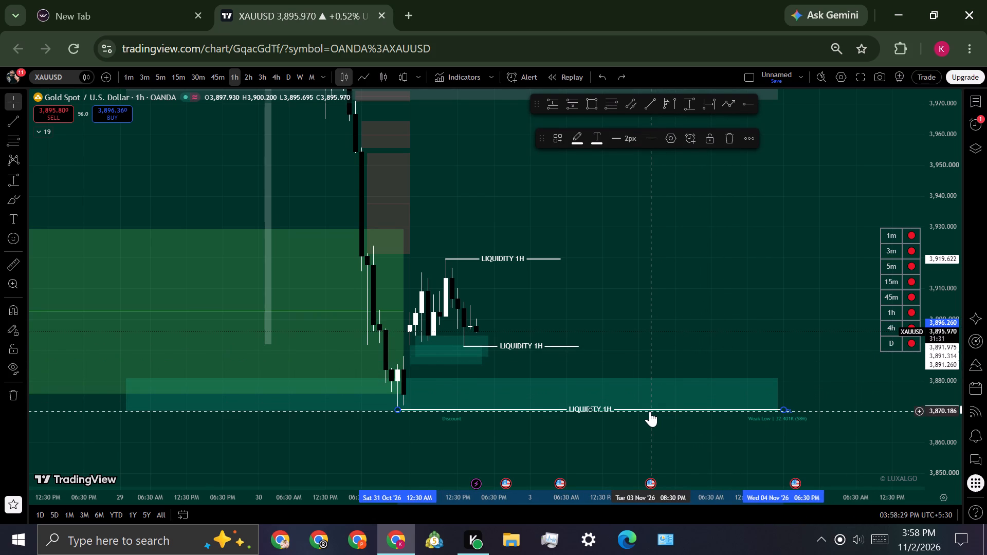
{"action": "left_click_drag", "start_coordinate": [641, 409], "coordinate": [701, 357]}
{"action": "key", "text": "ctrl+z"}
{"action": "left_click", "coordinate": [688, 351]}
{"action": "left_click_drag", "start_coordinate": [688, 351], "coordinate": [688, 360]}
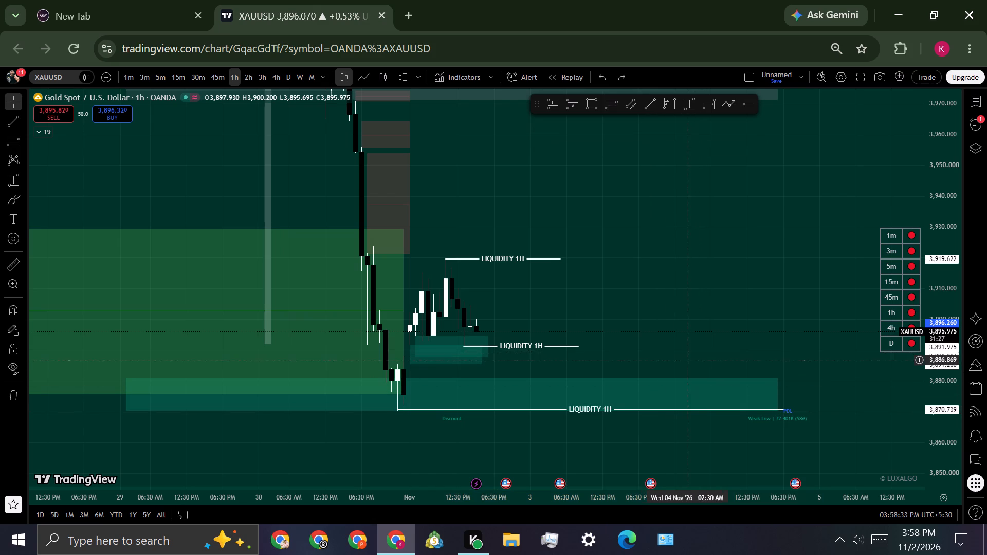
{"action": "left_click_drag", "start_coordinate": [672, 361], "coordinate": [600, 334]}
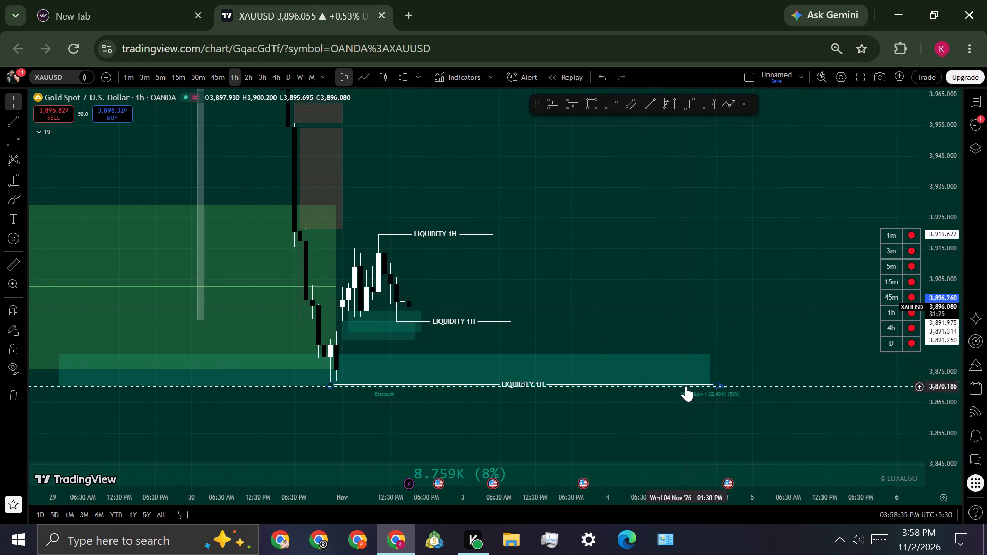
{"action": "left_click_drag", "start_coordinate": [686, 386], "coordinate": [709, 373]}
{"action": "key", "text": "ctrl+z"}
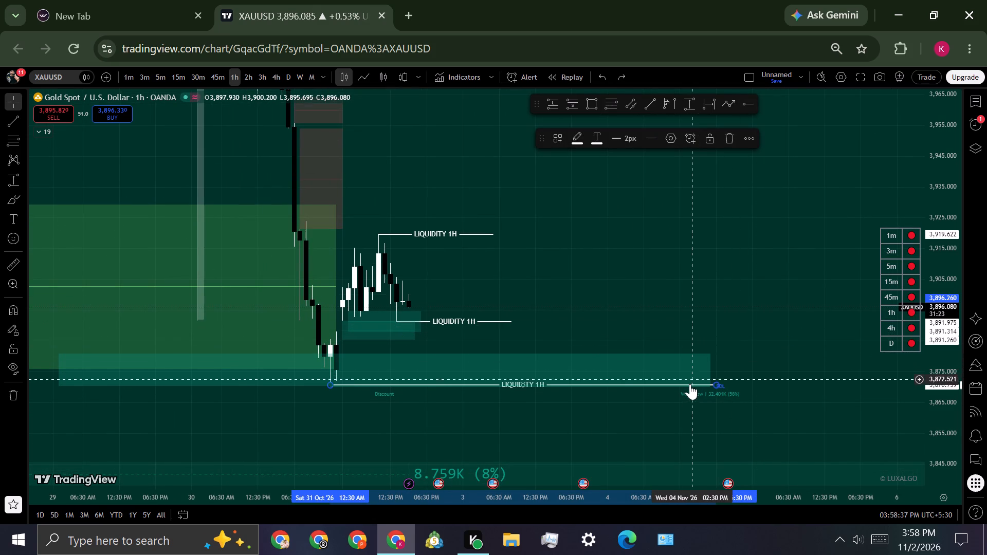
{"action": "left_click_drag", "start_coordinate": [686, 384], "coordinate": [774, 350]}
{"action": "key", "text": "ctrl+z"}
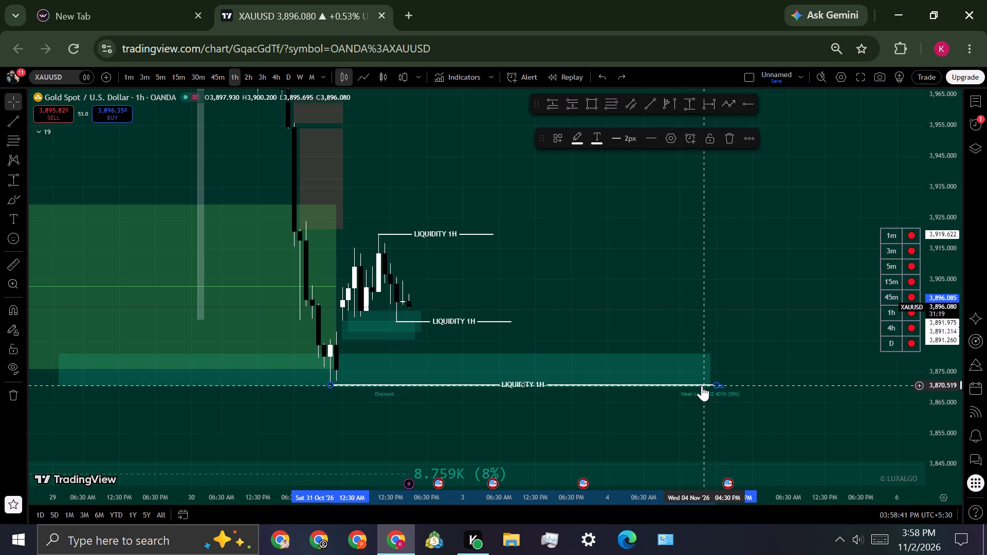
Shift the long LIQUIDITY 1H line at the swing low slightly down to 3,870.405.
{"action": "left_click", "coordinate": [702, 385]}
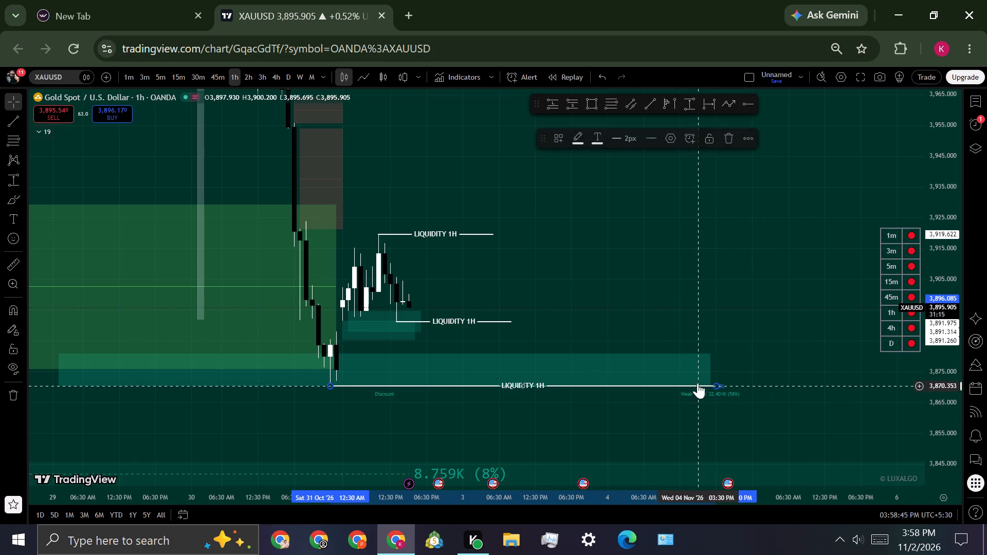
{"action": "left_click", "coordinate": [724, 307]}
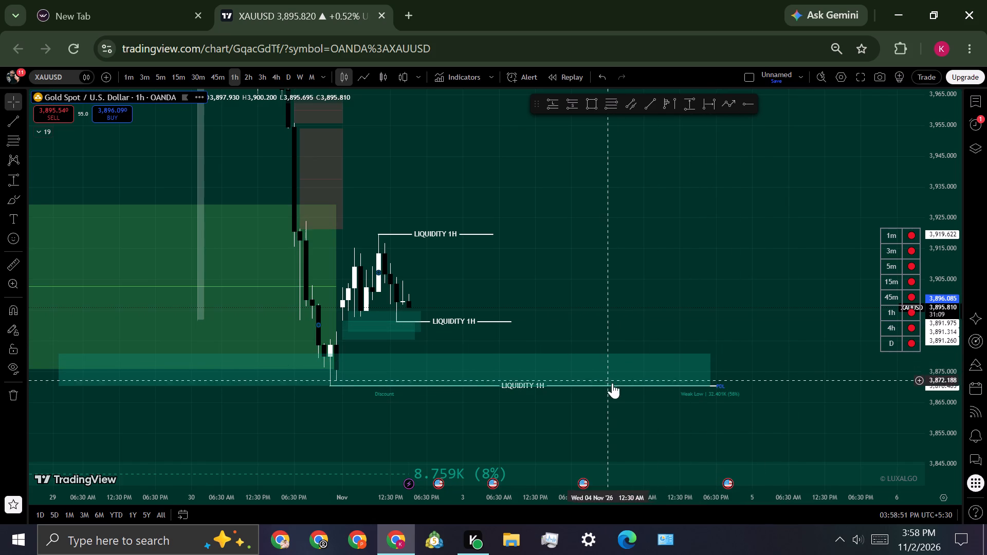
{"action": "left_click", "coordinate": [717, 386]}
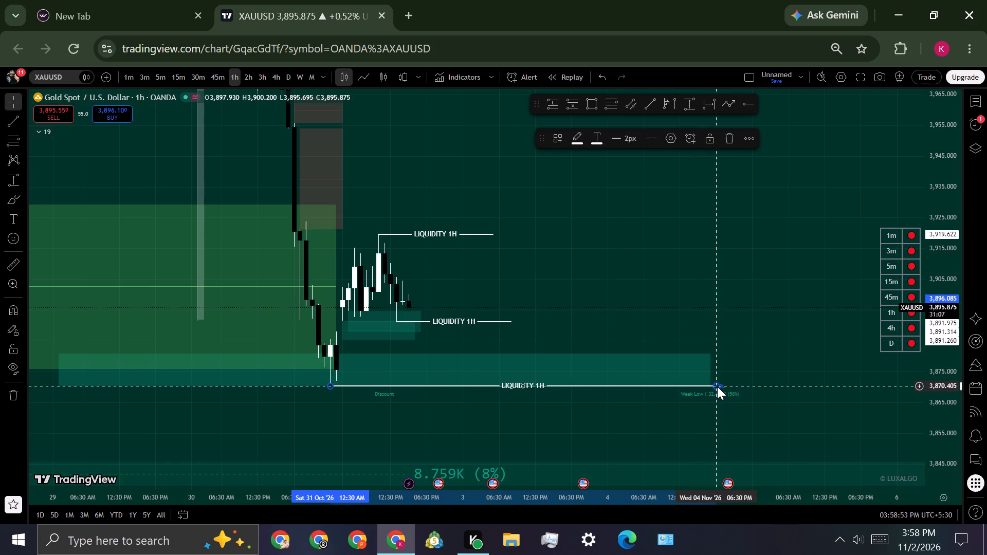
{"action": "left_click", "coordinate": [693, 330], "text": "ctrl"}
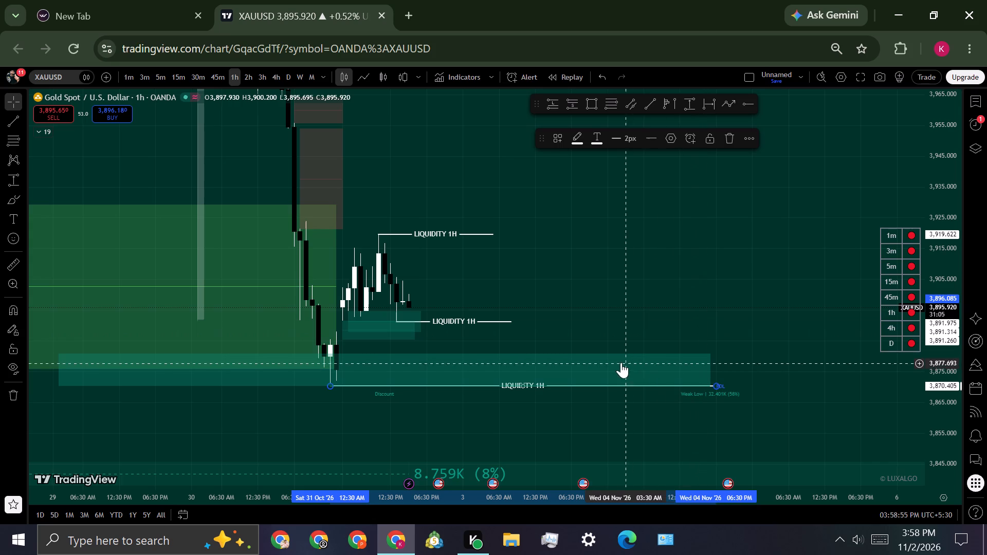
Copy the long LIQUIDITY 1H line up to 3,885.754, starting at 11:30 PM on 30 Oct.
{"action": "right_click", "coordinate": [716, 386]}
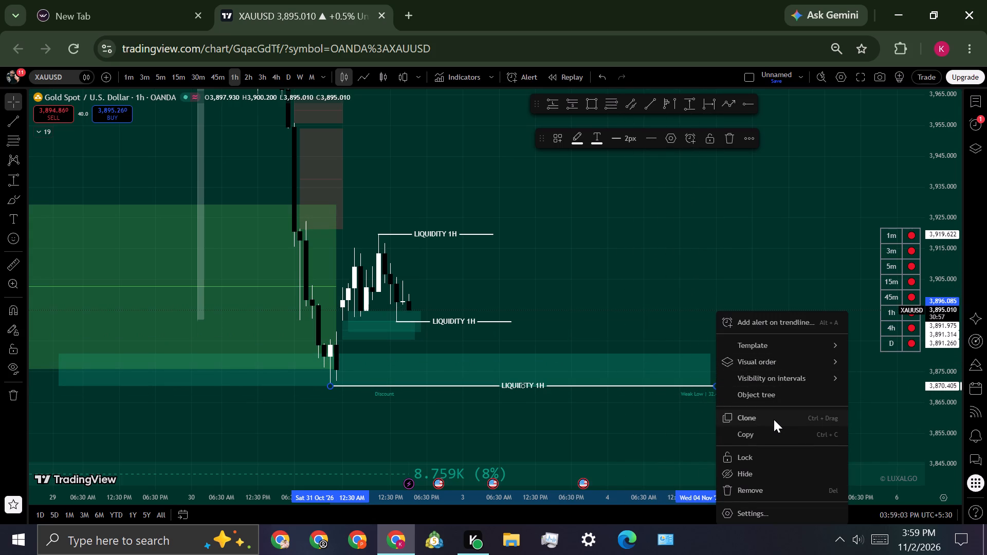
{"action": "left_click", "coordinate": [660, 274]}
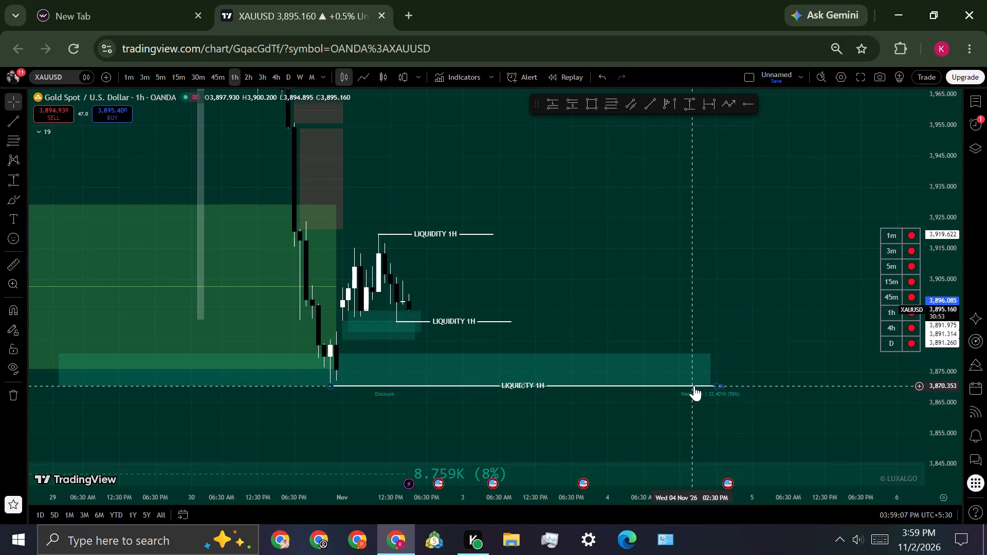
{"action": "left_click_drag", "start_coordinate": [694, 385], "coordinate": [775, 318], "text": "ctrl"}
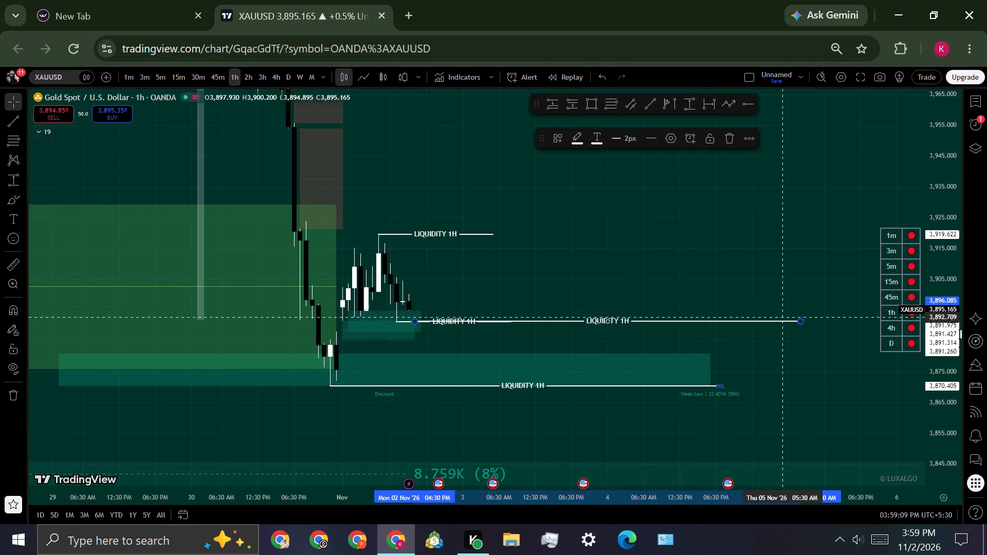
{"action": "left_click_drag", "start_coordinate": [775, 318], "coordinate": [700, 328], "text": "ctrl"}
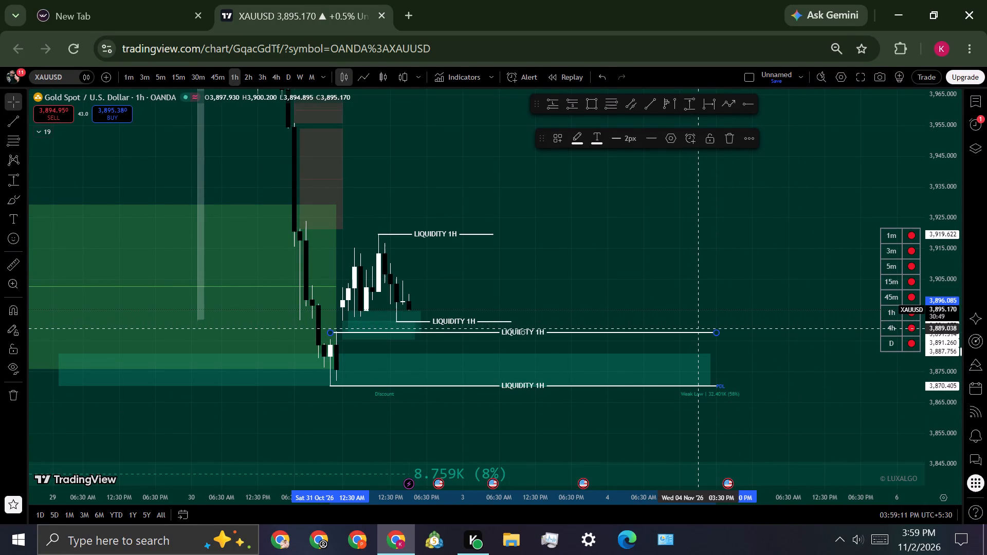
{"action": "left_click_drag", "start_coordinate": [700, 328], "coordinate": [692, 335], "text": "ctrl"}
{"action": "left_click", "coordinate": [681, 307]}
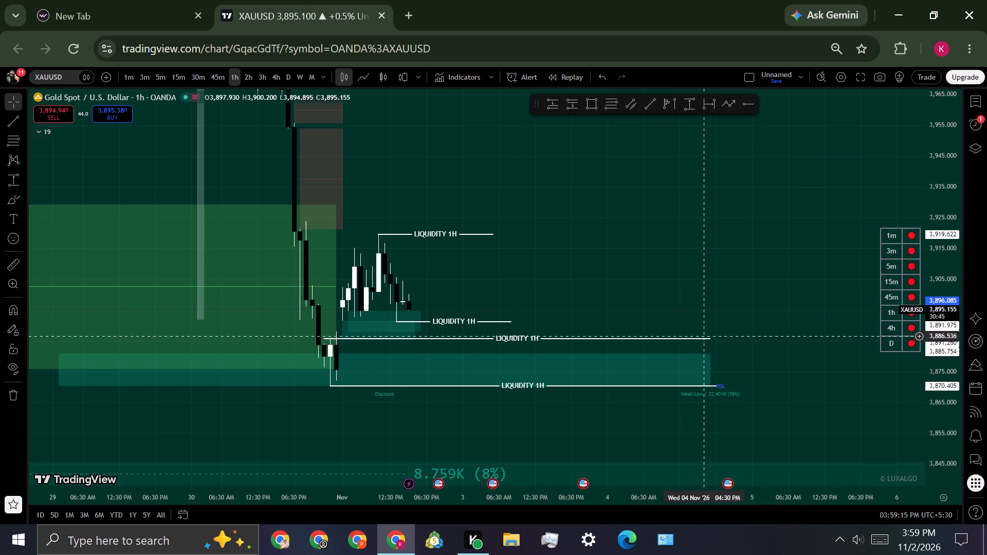
Apply the LIQUIDITY+ 1H FVG+OB template to the copied line at 3,885.754.
{"action": "left_click", "coordinate": [708, 338]}
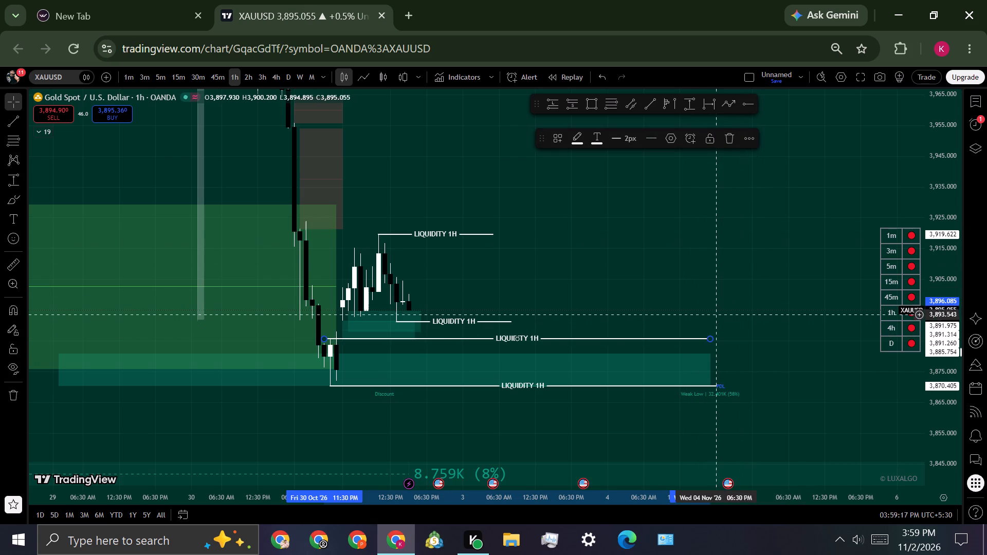
{"action": "right_click", "coordinate": [709, 340]}
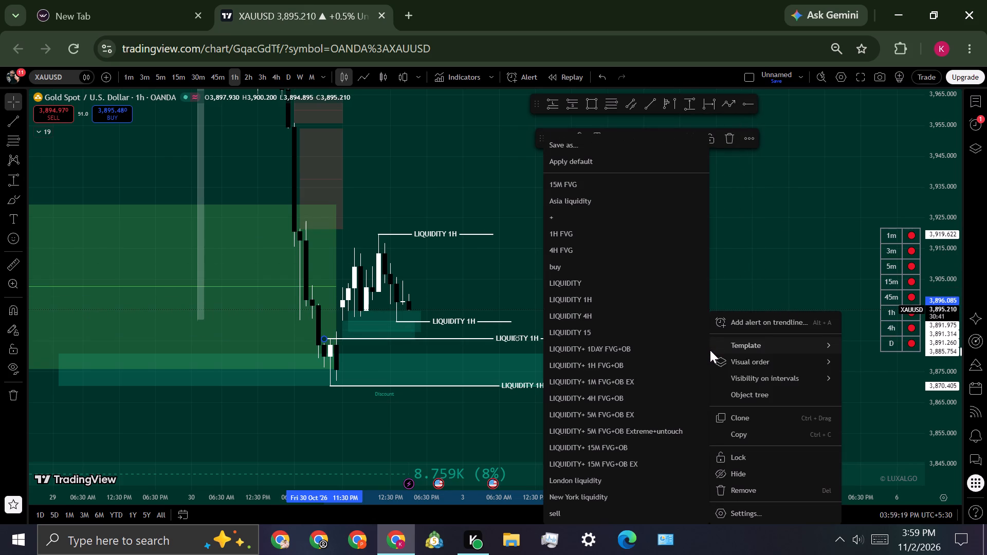
{"action": "left_click", "coordinate": [593, 372]}
{"action": "left_click", "coordinate": [633, 251]}
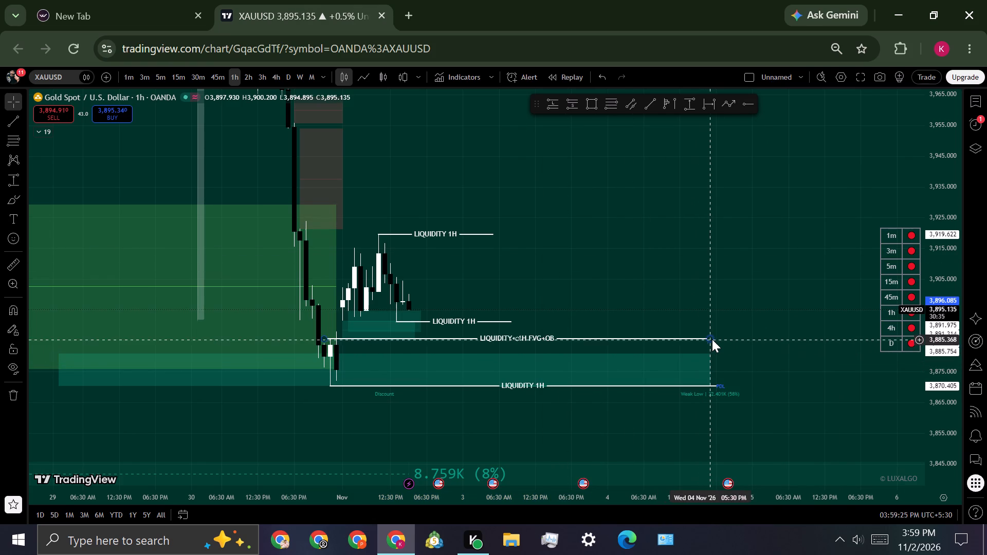
Shorten the LIQUIDITY+ 1H FVG+OB line horizontally so it ends at 04:30 AM on 3 Nov.
{"action": "left_click_drag", "start_coordinate": [712, 339], "coordinate": [484, 351]}
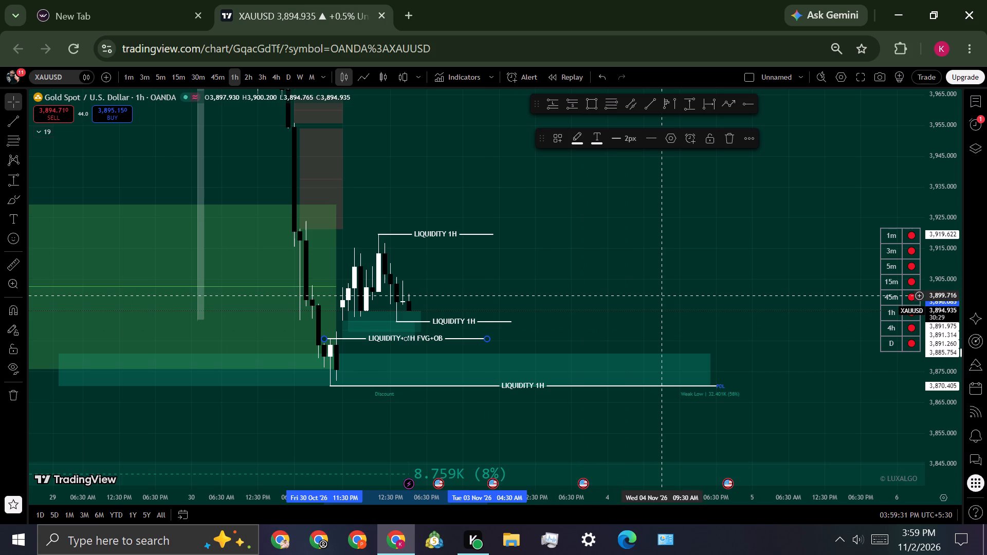
On the 15-minute chart, copy the LIQUIDITY 1H line at 3,919.622 down to 3,912.004, starting at 11:00 AM on 2 Nov.
{"action": "left_click", "coordinate": [182, 80]}
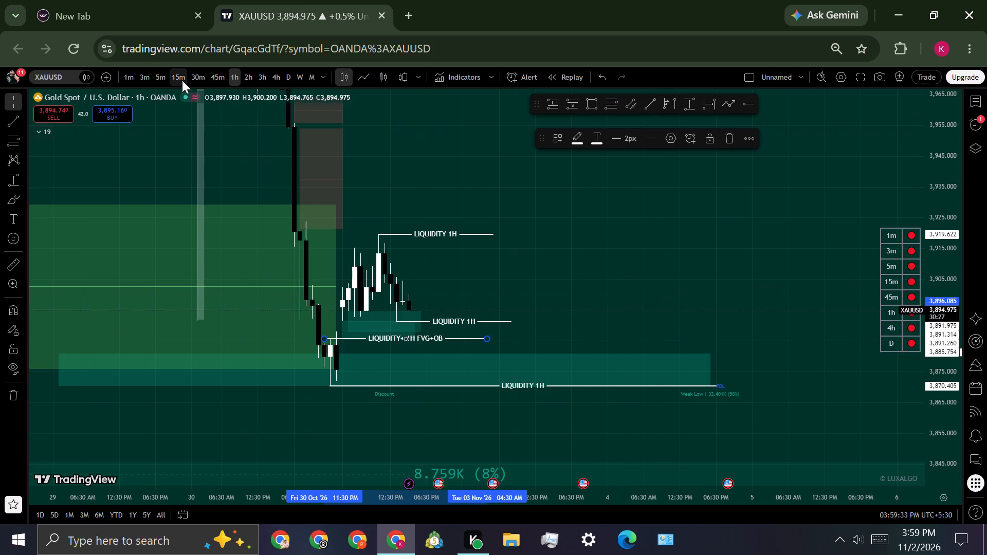
{"action": "scroll", "coordinate": [704, 315], "scroll_direction": "down", "scroll_amount": 2}
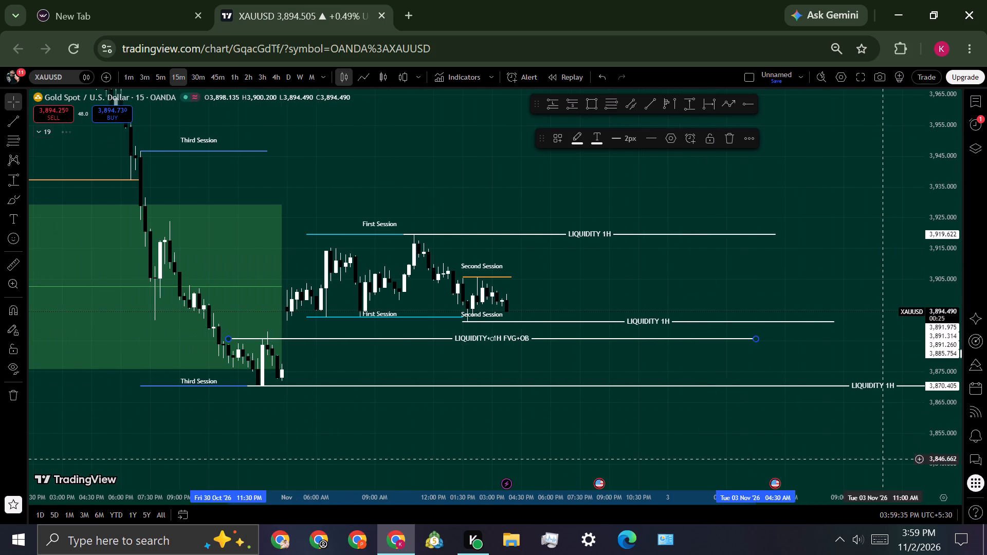
{"action": "left_click_drag", "start_coordinate": [950, 404], "coordinate": [956, 274]}
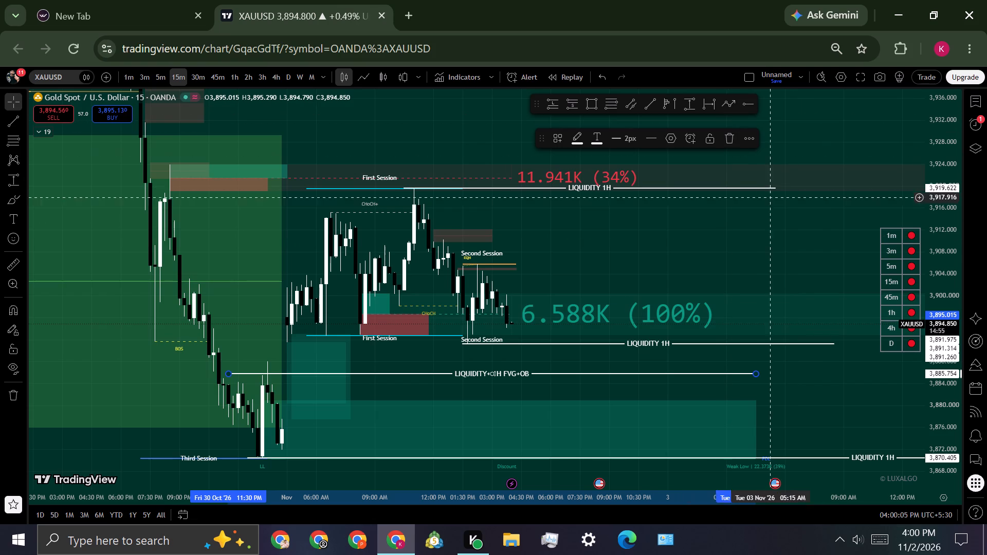
{"action": "left_click_drag", "start_coordinate": [689, 212], "coordinate": [682, 258]}
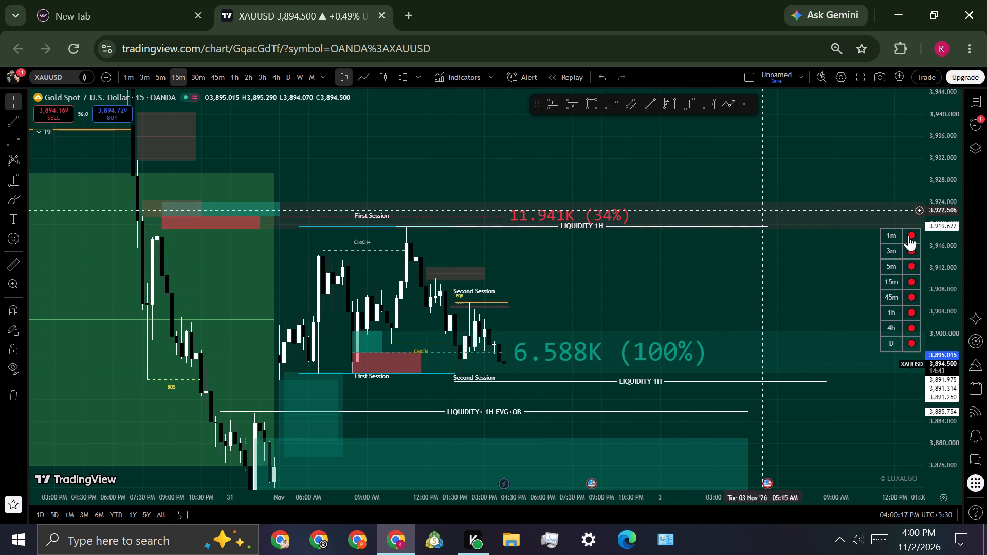
{"action": "scroll", "coordinate": [939, 193], "scroll_direction": "down", "scroll_amount": 1}
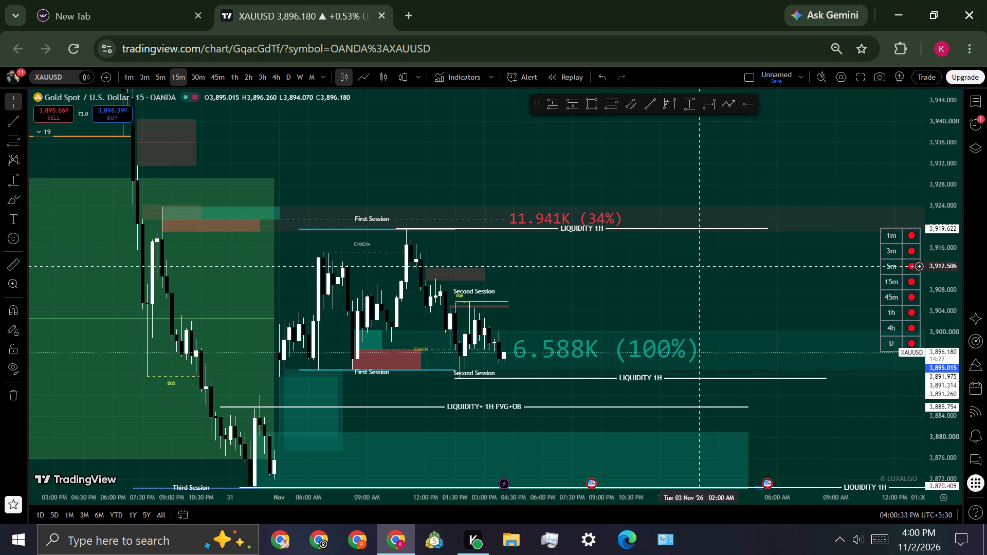
{"action": "left_click_drag", "start_coordinate": [692, 282], "coordinate": [714, 252]}
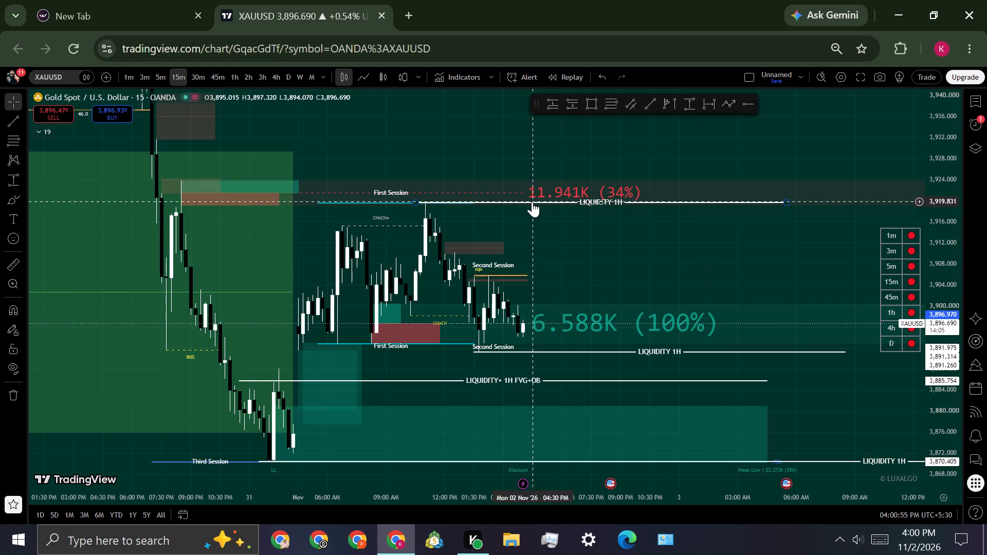
{"action": "left_click_drag", "start_coordinate": [533, 202], "coordinate": [551, 247], "text": "ctrl"}
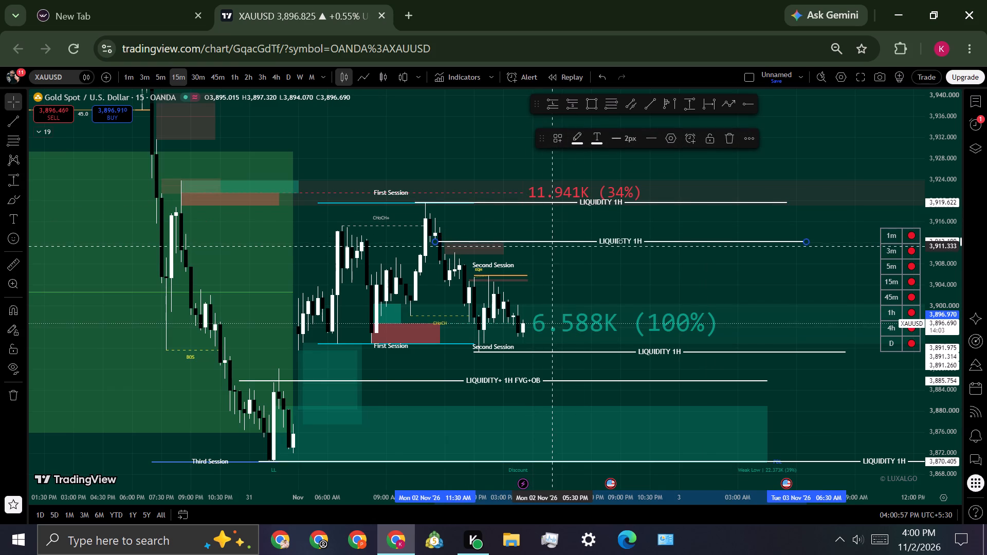
{"action": "left_click_drag", "start_coordinate": [551, 247], "coordinate": [543, 247], "text": "ctrl"}
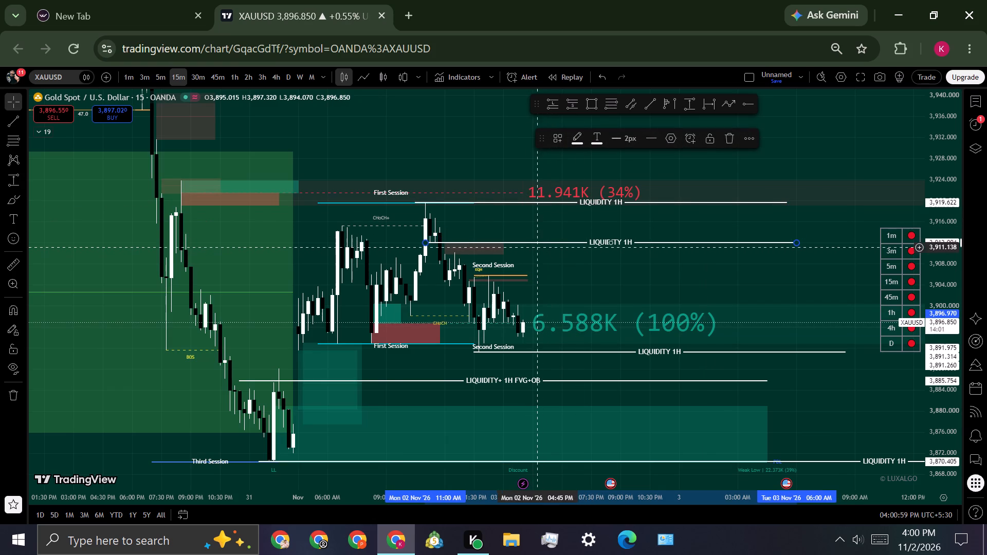
{"action": "left_click", "coordinate": [577, 275]}
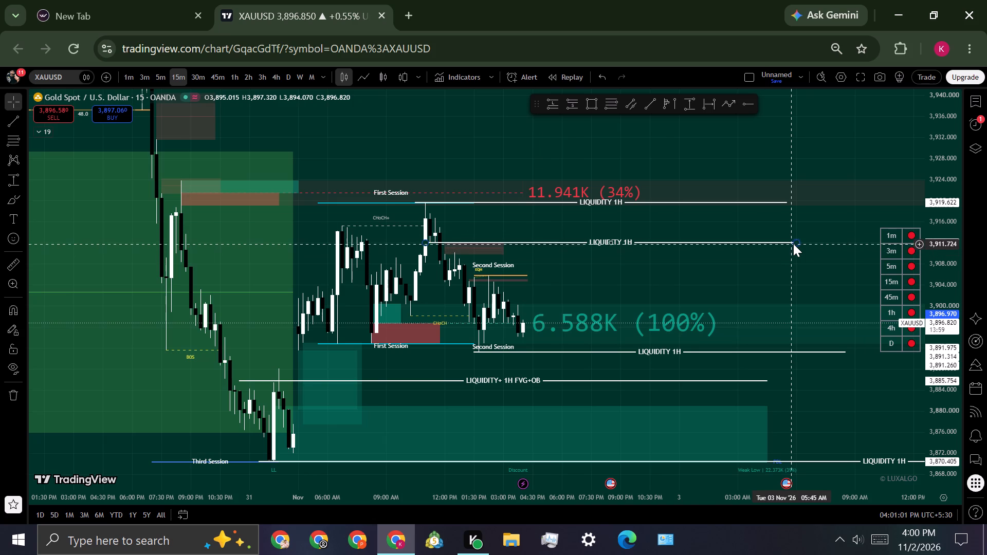
Apply the LIQUIDITY+ 15M FVG+OB EX template to the copied line at 3,912.004.
{"action": "left_click", "coordinate": [793, 244]}
{"action": "right_click", "coordinate": [793, 244]}
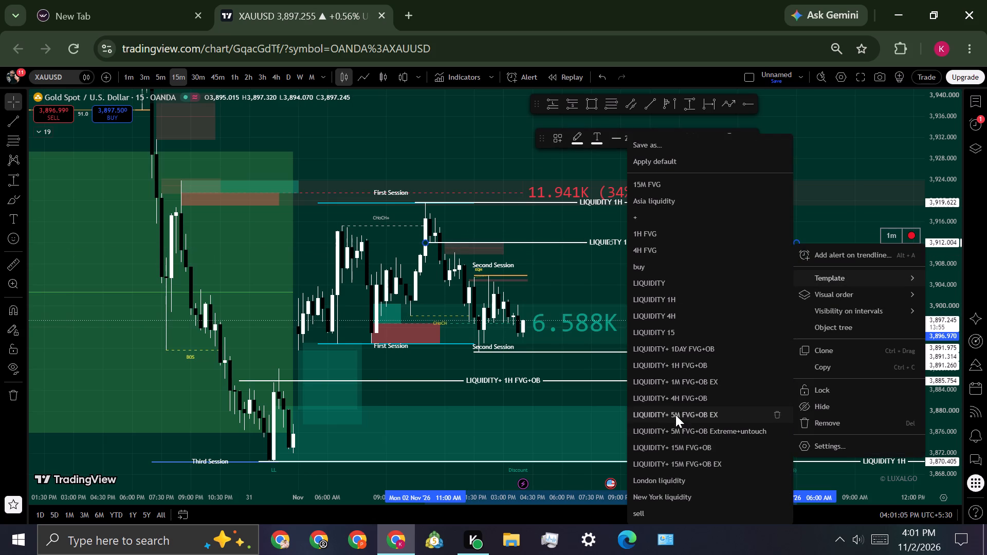
{"action": "left_click", "coordinate": [664, 457]}
{"action": "left_click", "coordinate": [803, 144]}
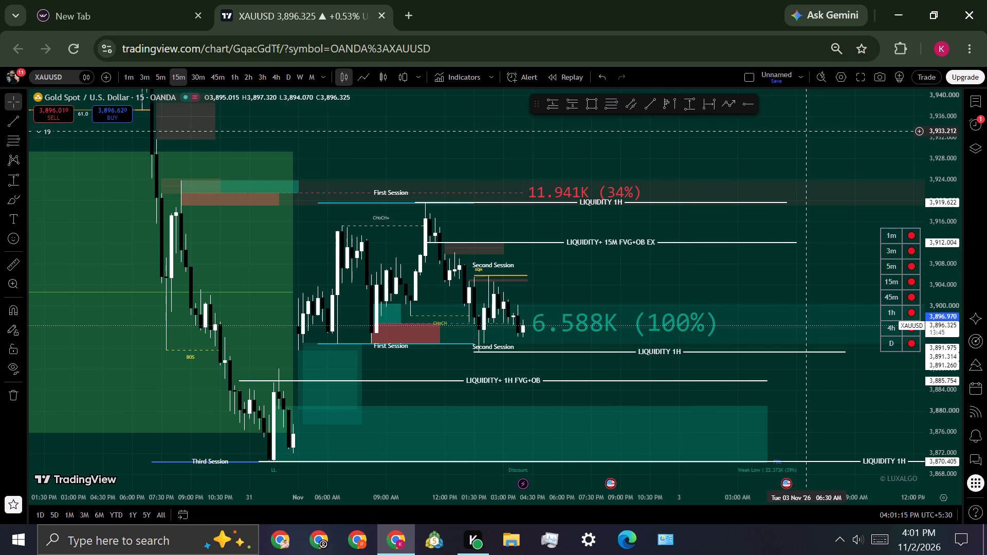
Switch to the 5-minute chart and examine the price structure between the 31 Oct low and the latest 2 Nov candles.
{"action": "left_click", "coordinate": [162, 78]}
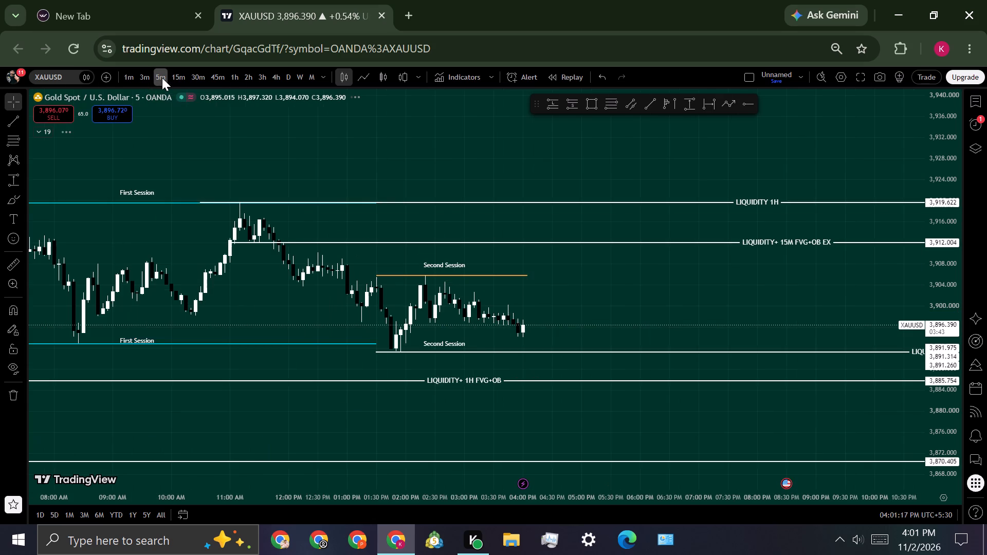
{"action": "scroll", "coordinate": [502, 210], "scroll_direction": "down", "scroll_amount": 3}
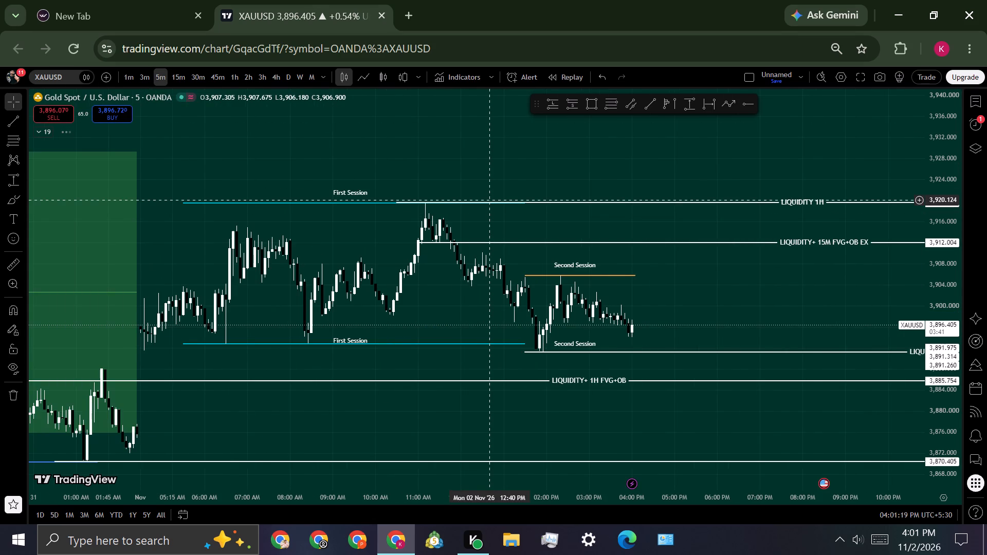
{"action": "scroll", "coordinate": [667, 295], "scroll_direction": "down", "scroll_amount": 1}
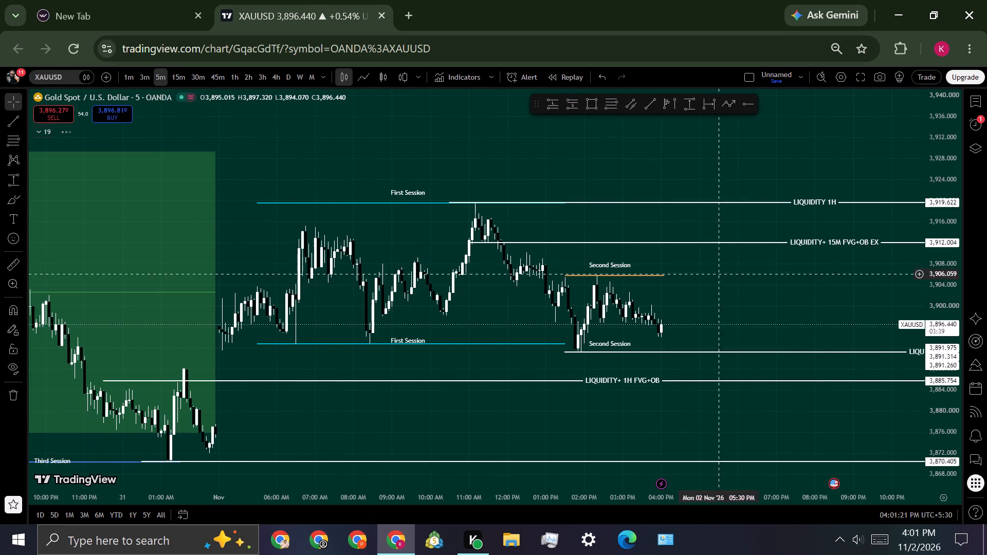
{"action": "left_click_drag", "start_coordinate": [885, 277], "coordinate": [795, 266]}
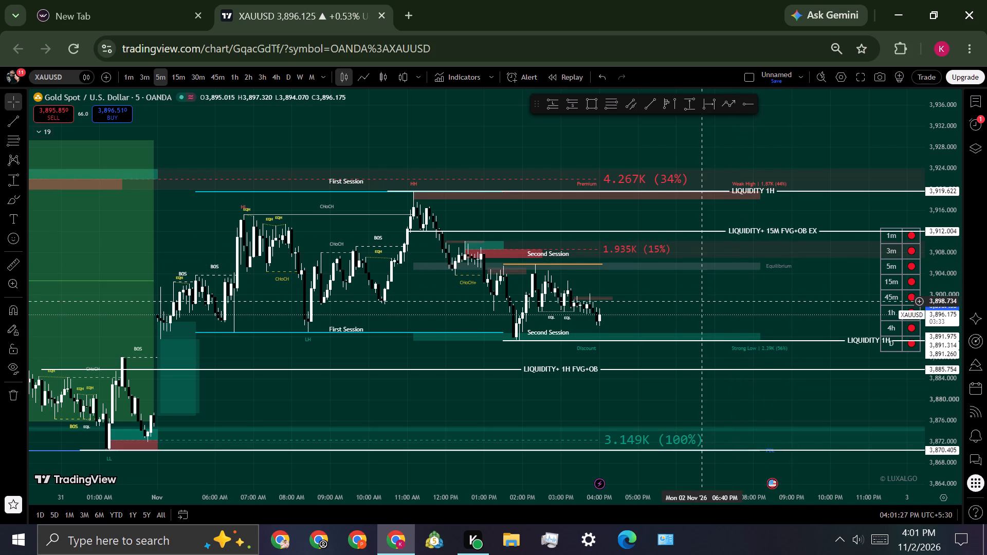
{"action": "left_click_drag", "start_coordinate": [702, 291], "coordinate": [668, 252]}
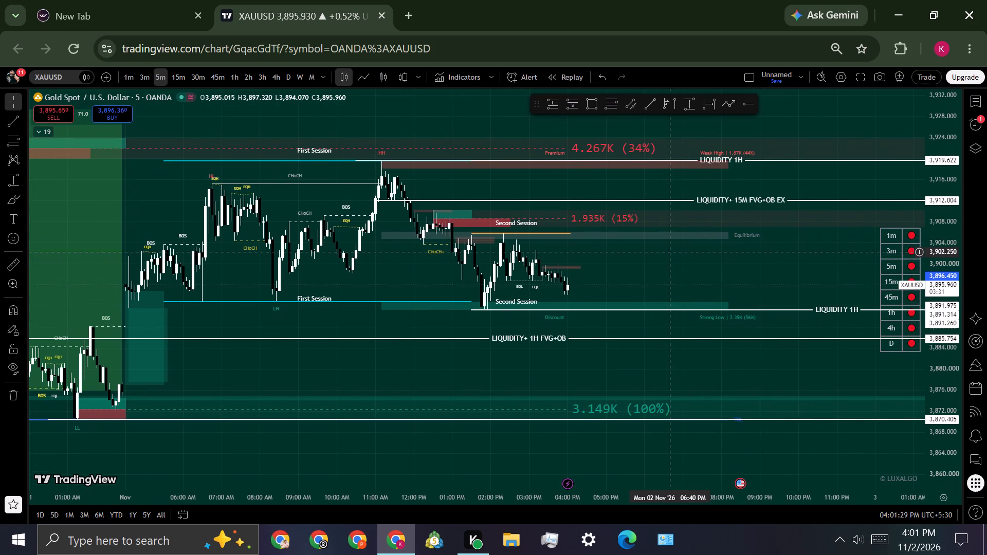
{"action": "scroll", "coordinate": [669, 245], "scroll_direction": "down", "scroll_amount": 1}
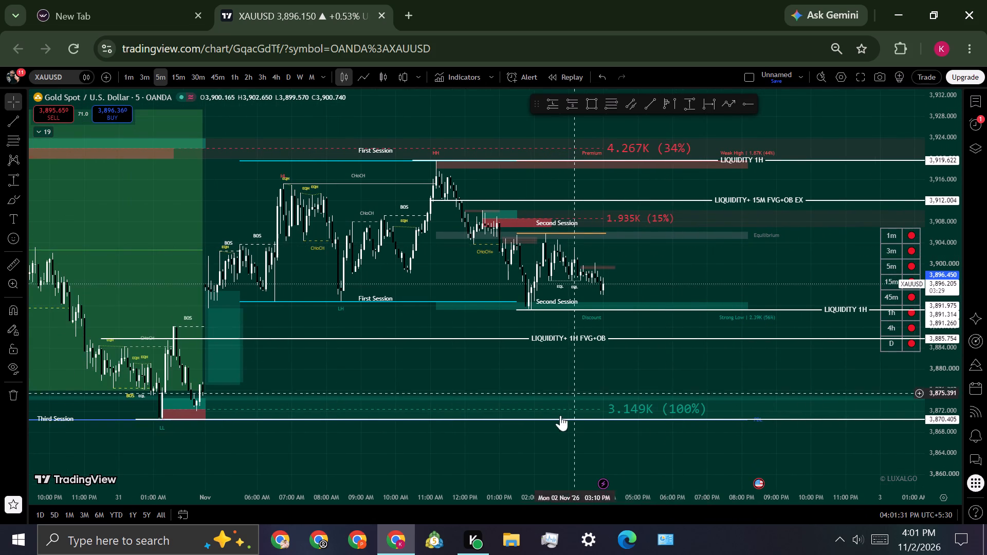
{"action": "scroll", "coordinate": [557, 423], "scroll_direction": "up", "scroll_amount": 1}
{"action": "left_click_drag", "start_coordinate": [629, 443], "coordinate": [569, 416]}
{"action": "scroll", "coordinate": [568, 414], "scroll_direction": "down", "scroll_amount": 1}
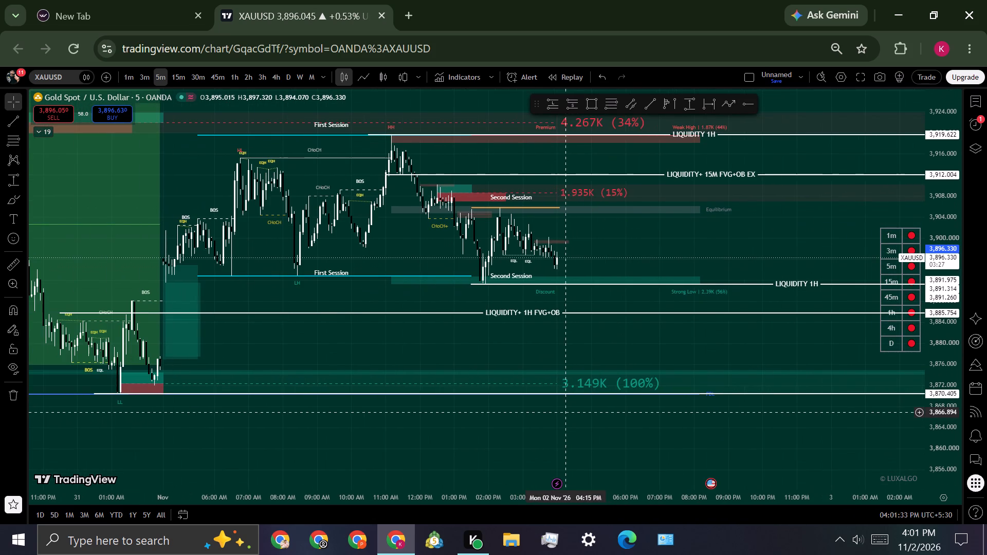
{"action": "left_click_drag", "start_coordinate": [733, 421], "coordinate": [685, 409]}
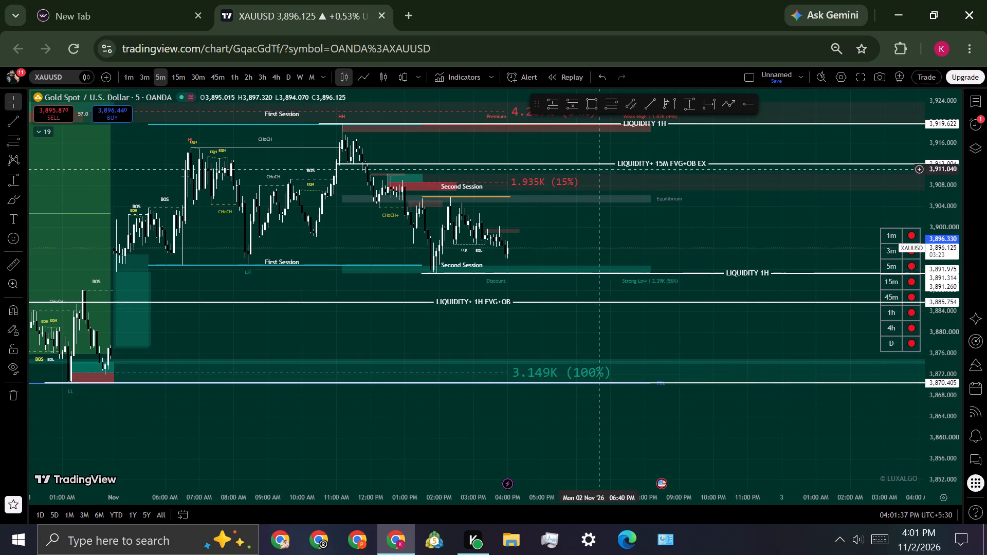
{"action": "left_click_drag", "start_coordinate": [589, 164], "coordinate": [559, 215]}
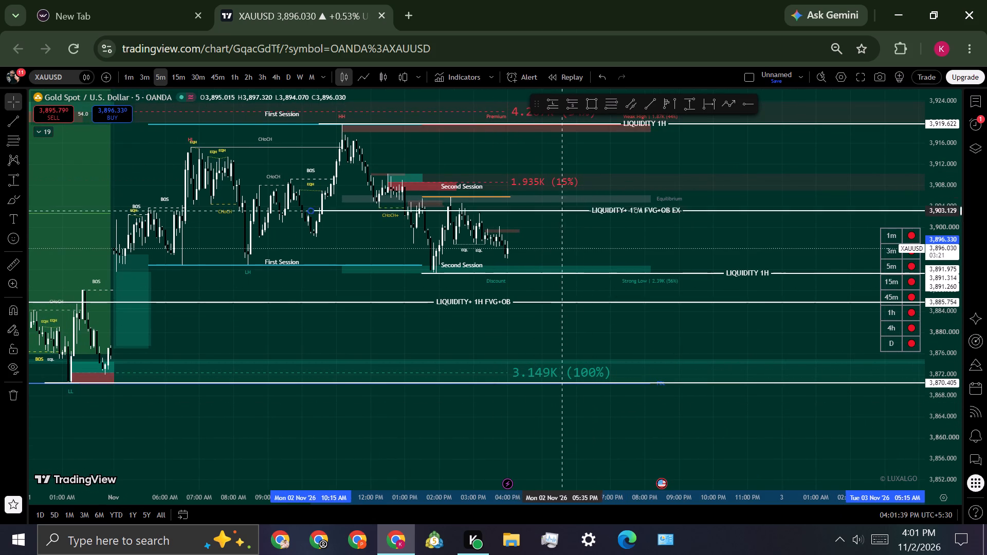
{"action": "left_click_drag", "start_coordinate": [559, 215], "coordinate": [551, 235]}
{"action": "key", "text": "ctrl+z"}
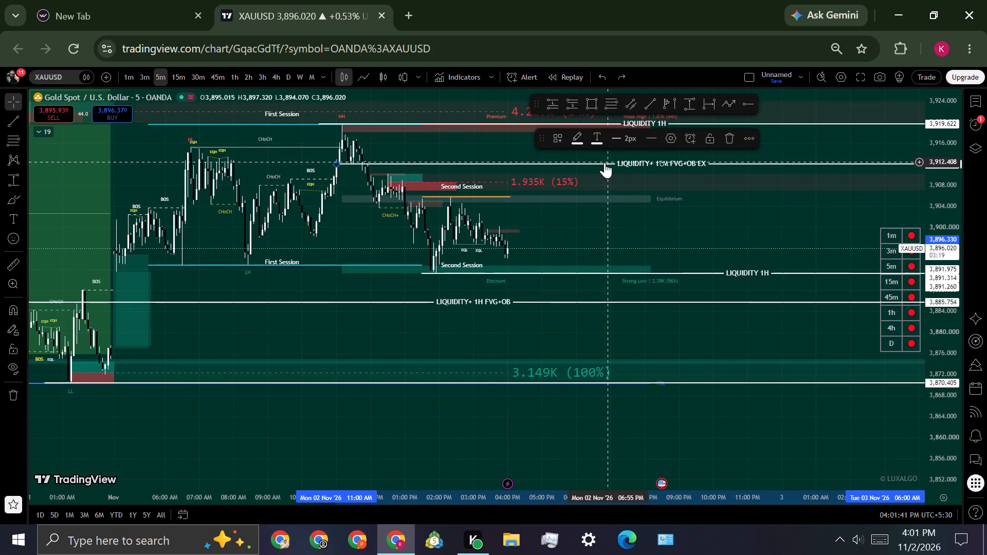
Copy the LIQUIDITY+ 15M FVG+OB EX line down to 3,874.401, starting at 02:15 AM on 31 Oct.
{"action": "left_click_drag", "start_coordinate": [601, 165], "coordinate": [415, 335], "text": "ctrl"}
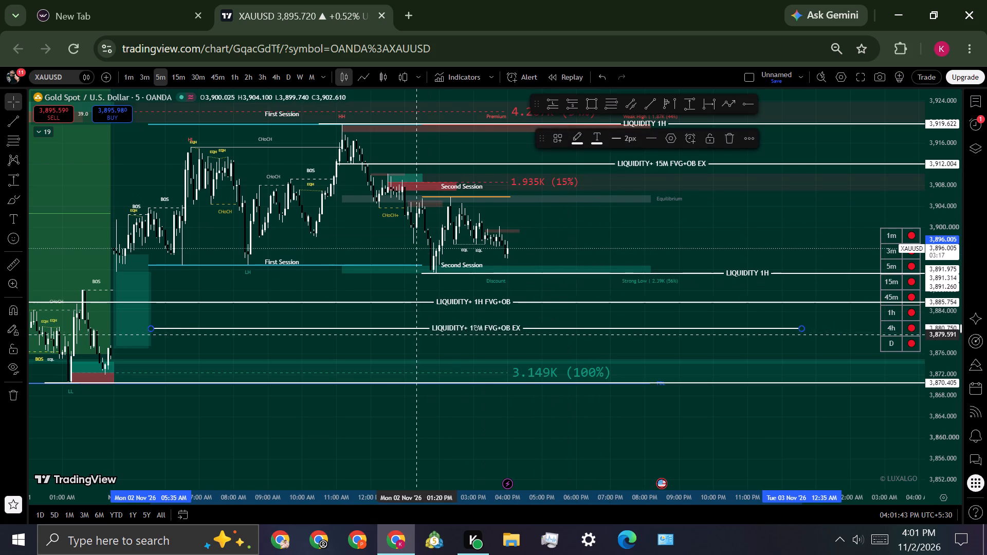
{"action": "left_click_drag", "start_coordinate": [415, 335], "coordinate": [373, 348], "text": "ctrl"}
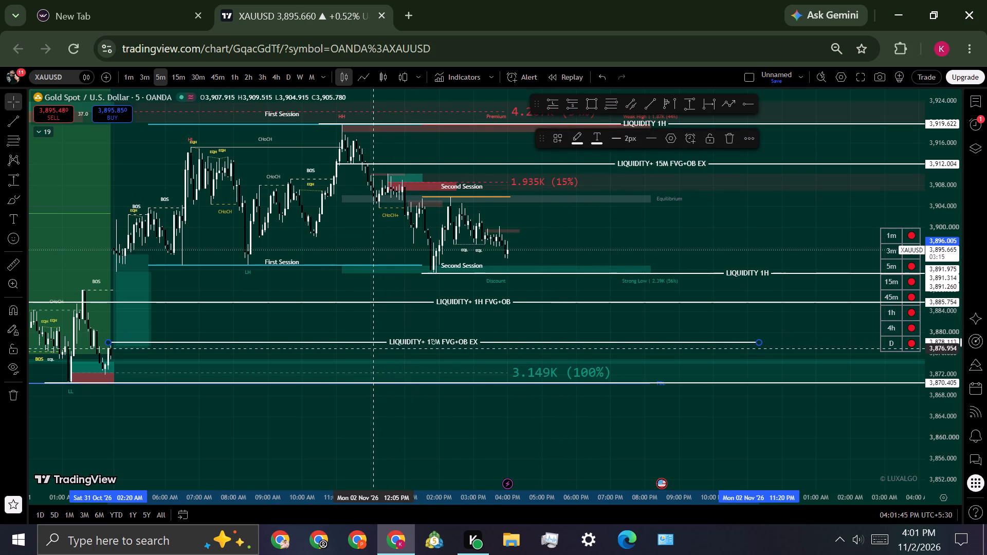
{"action": "left_click_drag", "start_coordinate": [373, 348], "coordinate": [372, 350], "text": "ctrl"}
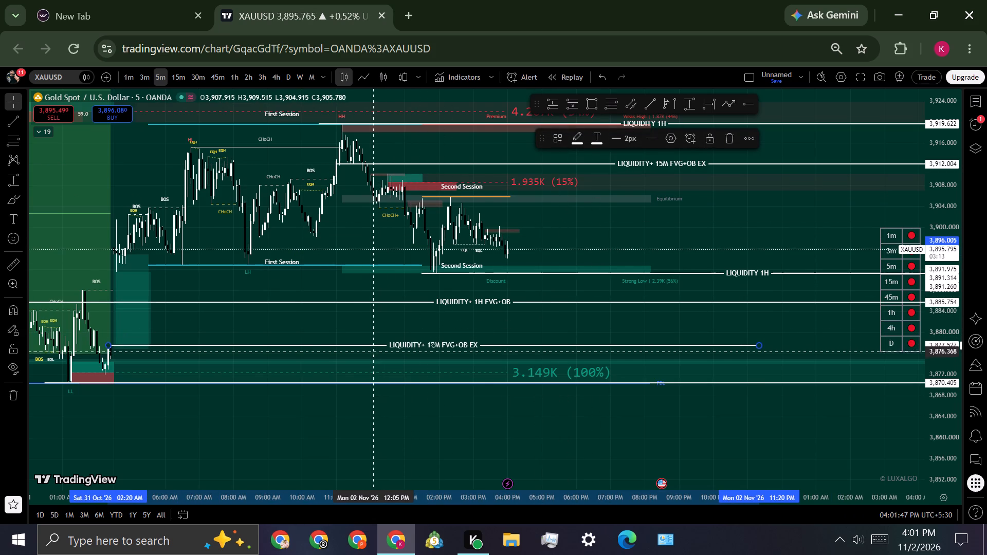
{"action": "left_click_drag", "start_coordinate": [372, 350], "coordinate": [372, 351], "text": "ctrl"}
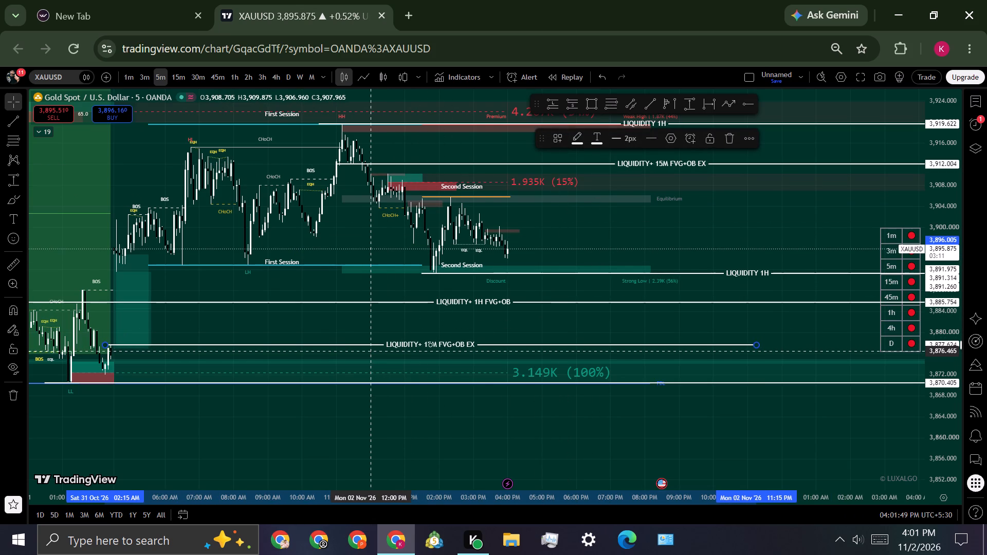
{"action": "left_click_drag", "start_coordinate": [372, 351], "coordinate": [370, 365], "text": "ctrl"}
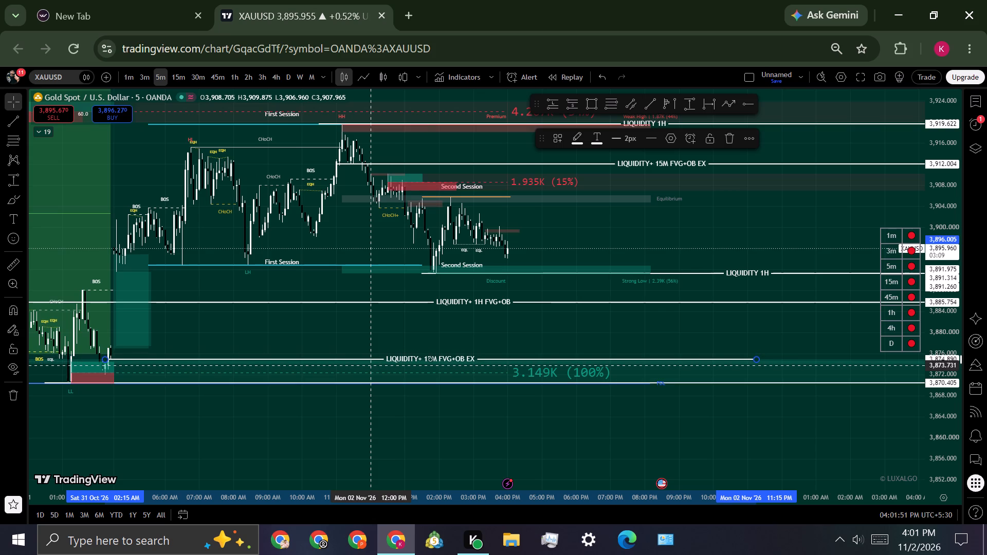
{"action": "left_click_drag", "start_coordinate": [370, 365], "coordinate": [369, 368], "text": "ctrl"}
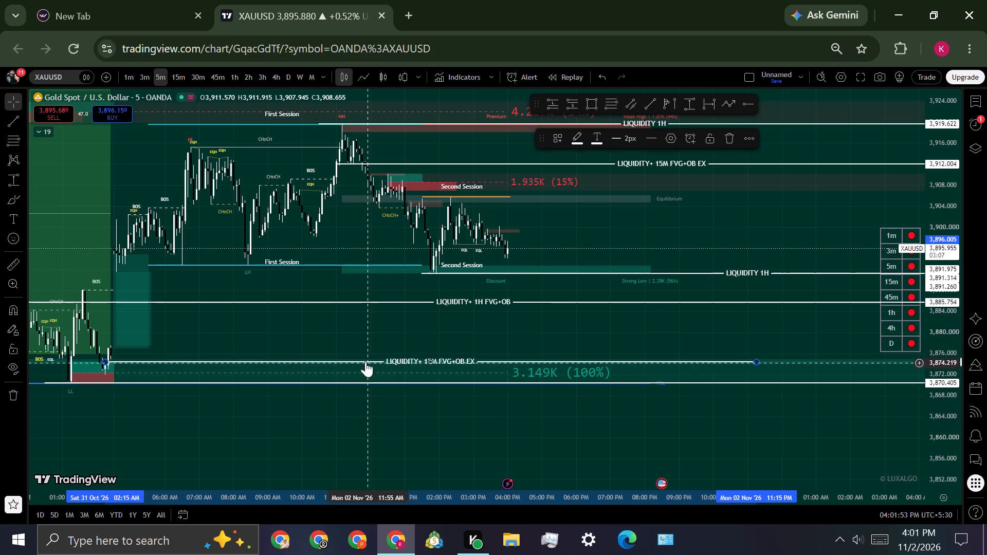
{"action": "left_click", "coordinate": [395, 317]}
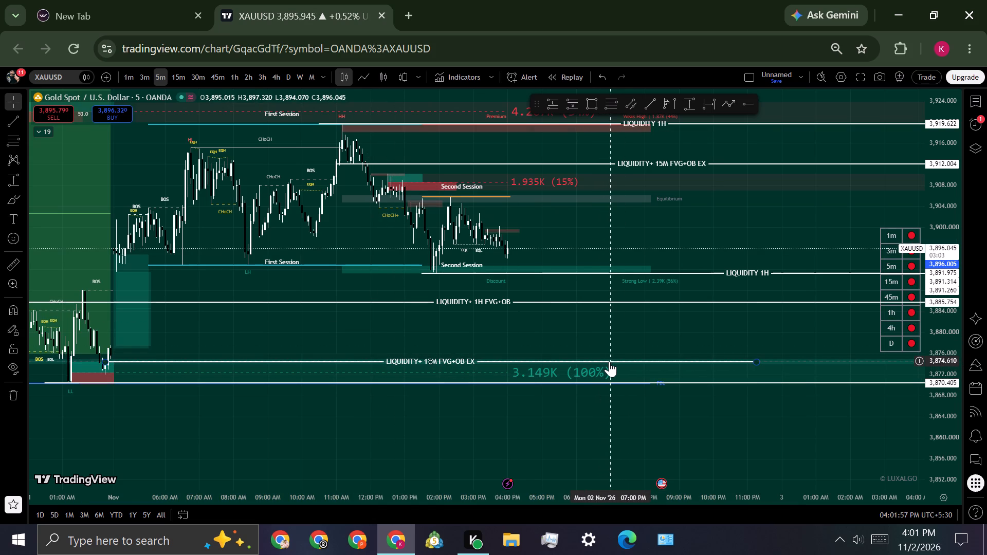
Apply the LIQUIDITY+ 5M FVG+OB Extreme+untouch template to the copied line at 3,874.401.
{"action": "right_click", "coordinate": [609, 361]}
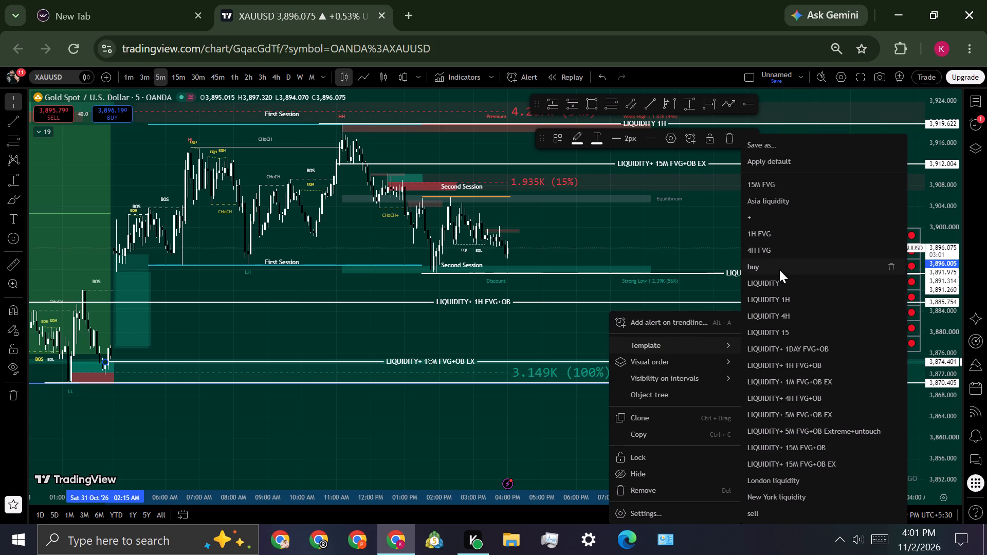
{"action": "left_click", "coordinate": [828, 438]}
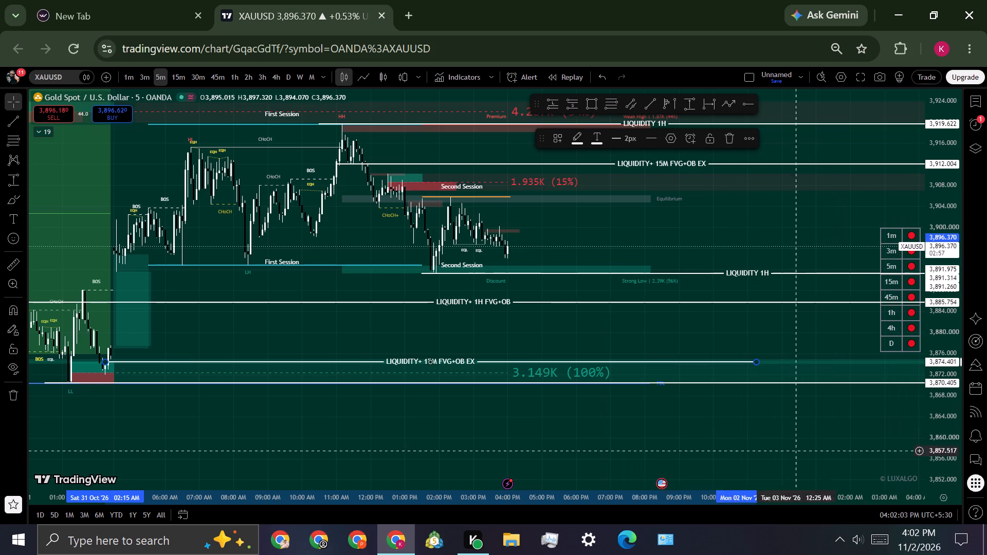
{"action": "left_click", "coordinate": [653, 438]}
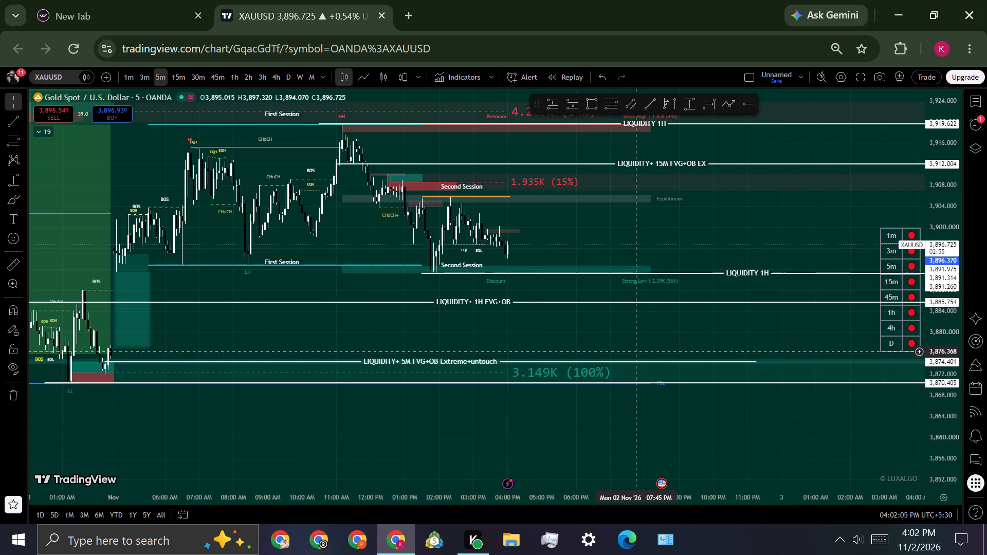
On the 3-minute chart, draw a narrow descending parallel channel from 3,905.748 at 02:18 PM to 3,895.153 at 05:18 PM on 2 Nov.
{"action": "left_click_drag", "start_coordinate": [653, 339], "coordinate": [625, 388]}
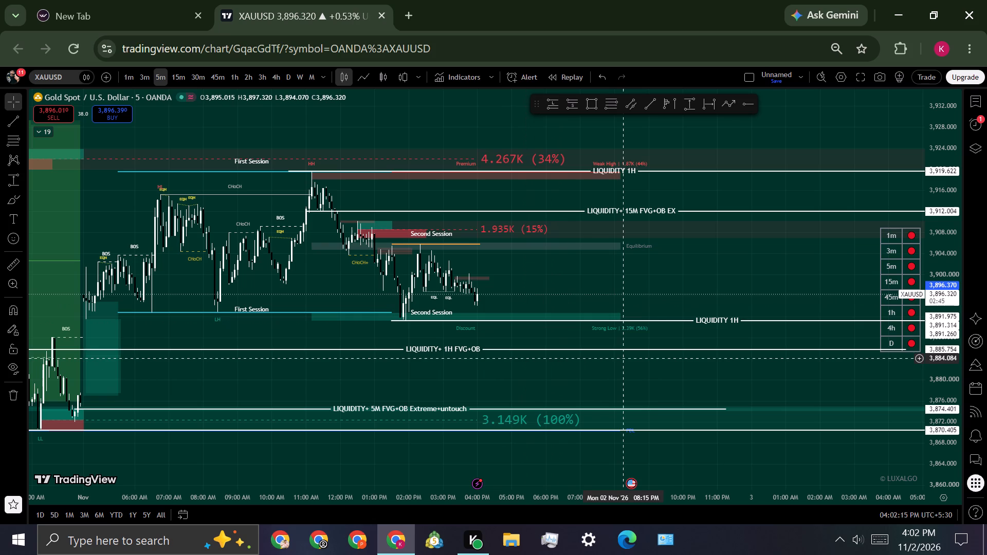
{"action": "left_click", "coordinate": [149, 81]}
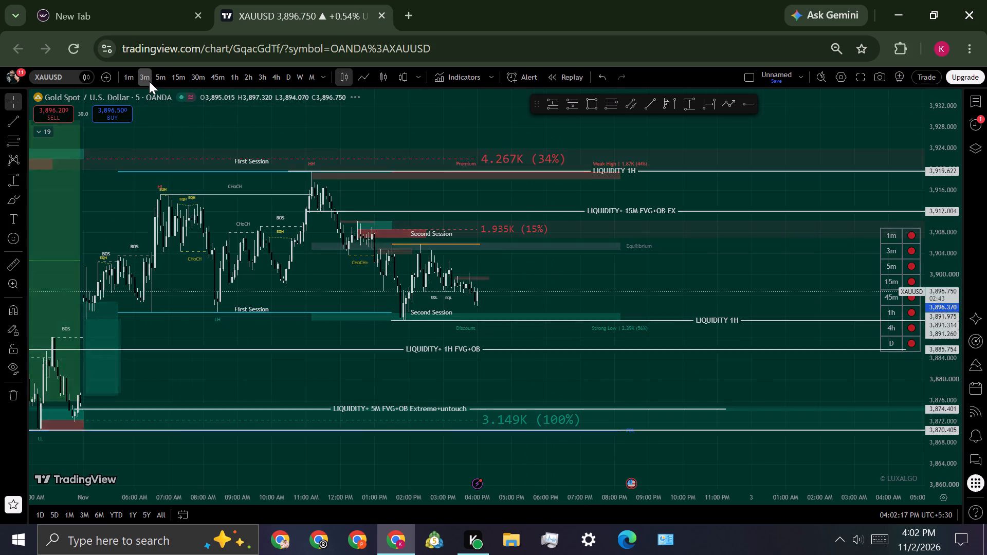
{"action": "left_click_drag", "start_coordinate": [954, 337], "coordinate": [957, 298]}
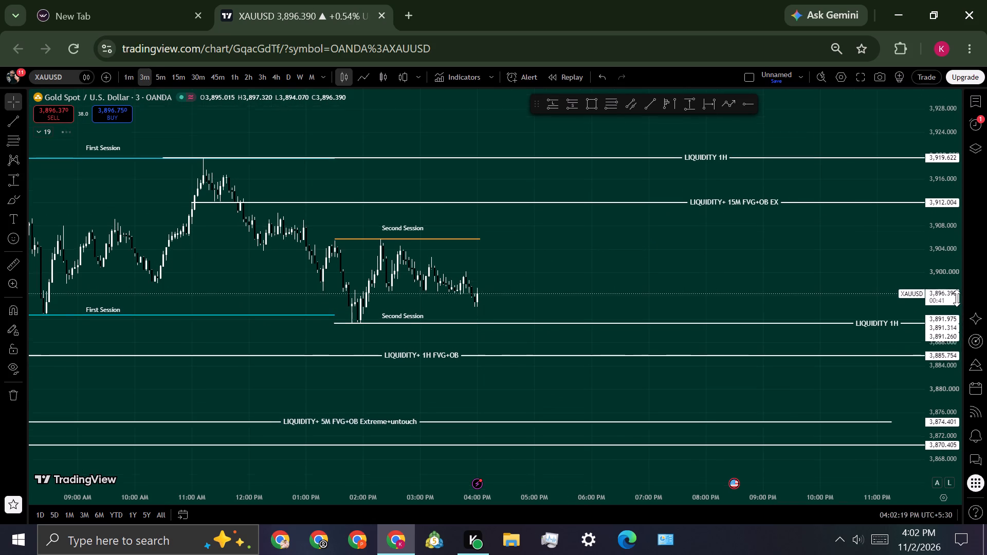
{"action": "left_click_drag", "start_coordinate": [957, 298], "coordinate": [967, 94]}
{"action": "scroll", "coordinate": [677, 251], "scroll_direction": "up", "scroll_amount": 1}
{"action": "left_click_drag", "start_coordinate": [616, 217], "coordinate": [661, 258]}
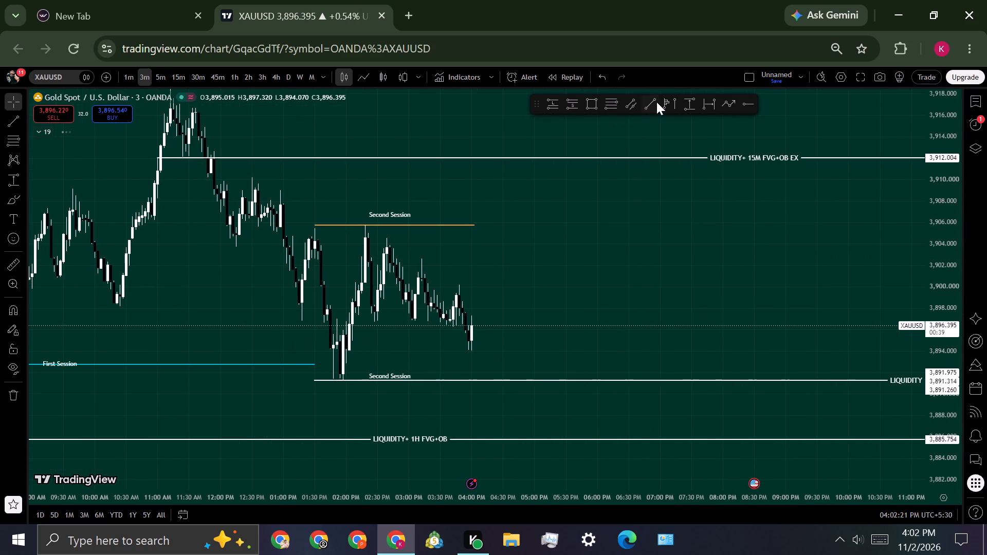
{"action": "left_click", "coordinate": [635, 106]}
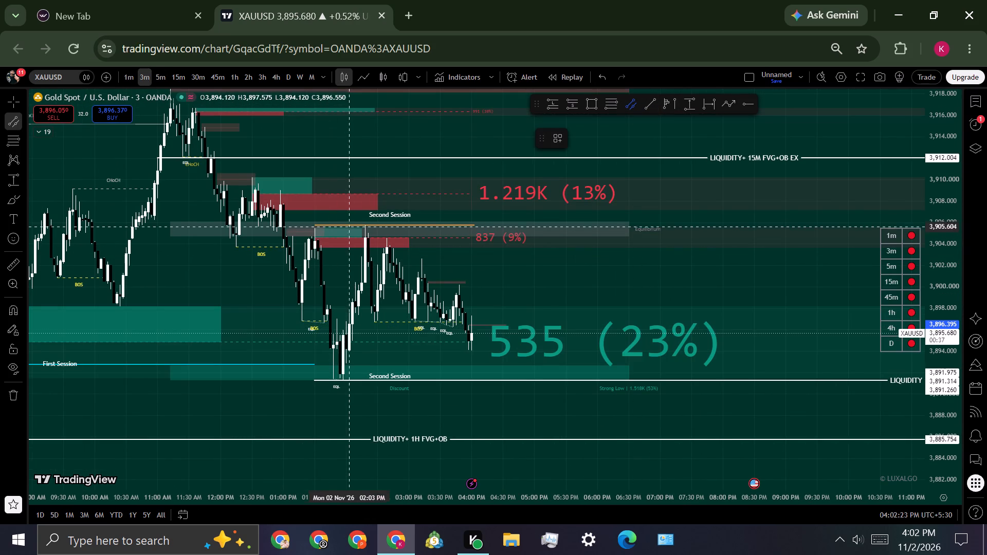
{"action": "left_click", "coordinate": [364, 225]}
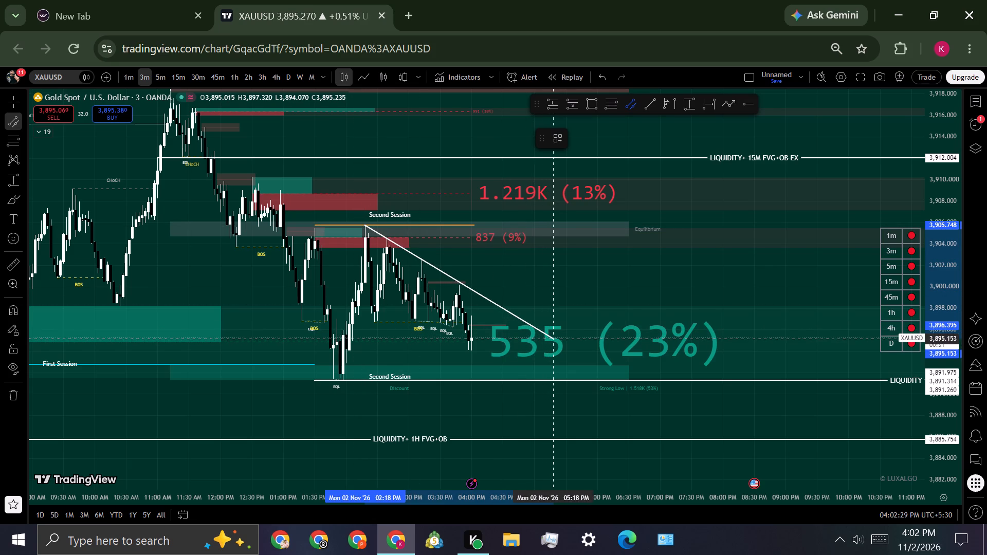
{"action": "left_click", "coordinate": [553, 339]}
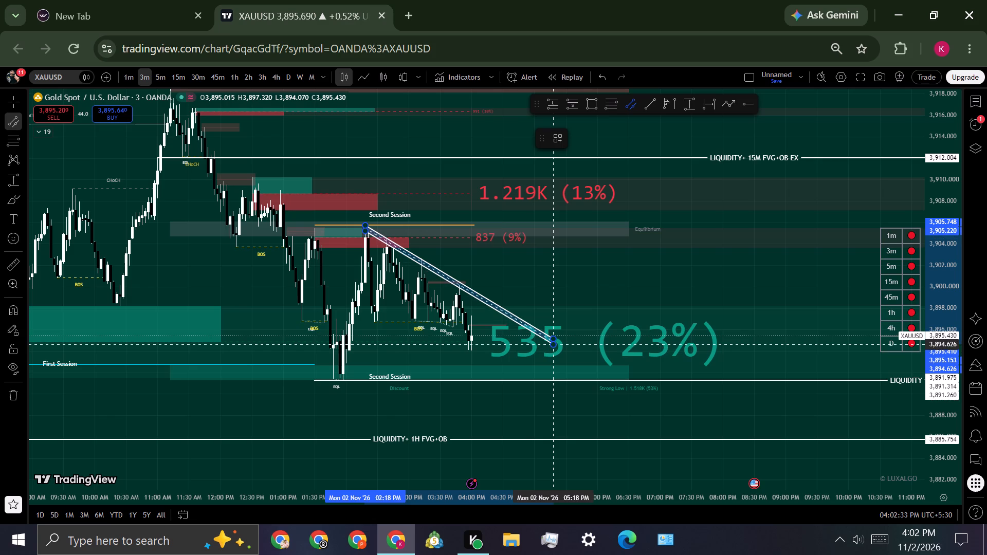
{"action": "left_click", "coordinate": [551, 345]}
{"action": "left_click", "coordinate": [579, 268]}
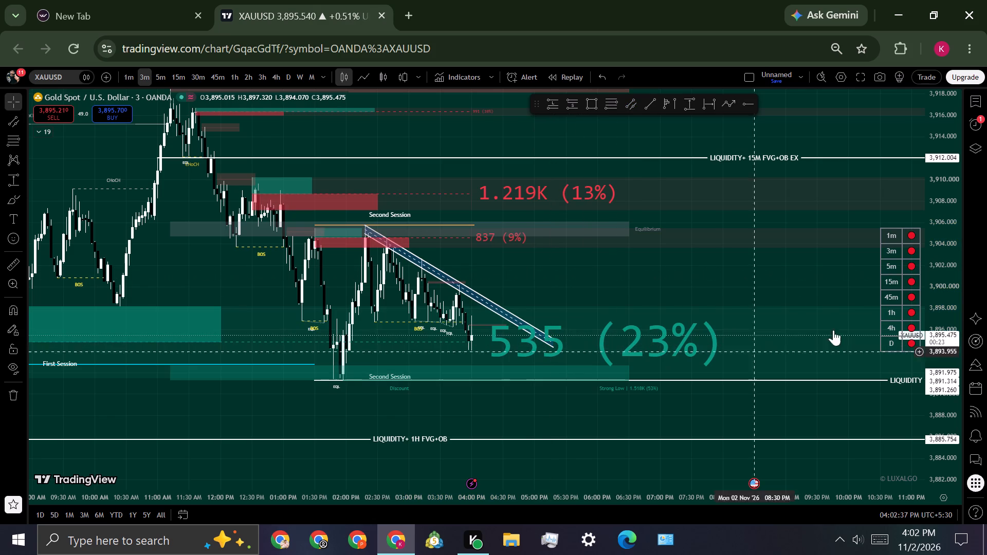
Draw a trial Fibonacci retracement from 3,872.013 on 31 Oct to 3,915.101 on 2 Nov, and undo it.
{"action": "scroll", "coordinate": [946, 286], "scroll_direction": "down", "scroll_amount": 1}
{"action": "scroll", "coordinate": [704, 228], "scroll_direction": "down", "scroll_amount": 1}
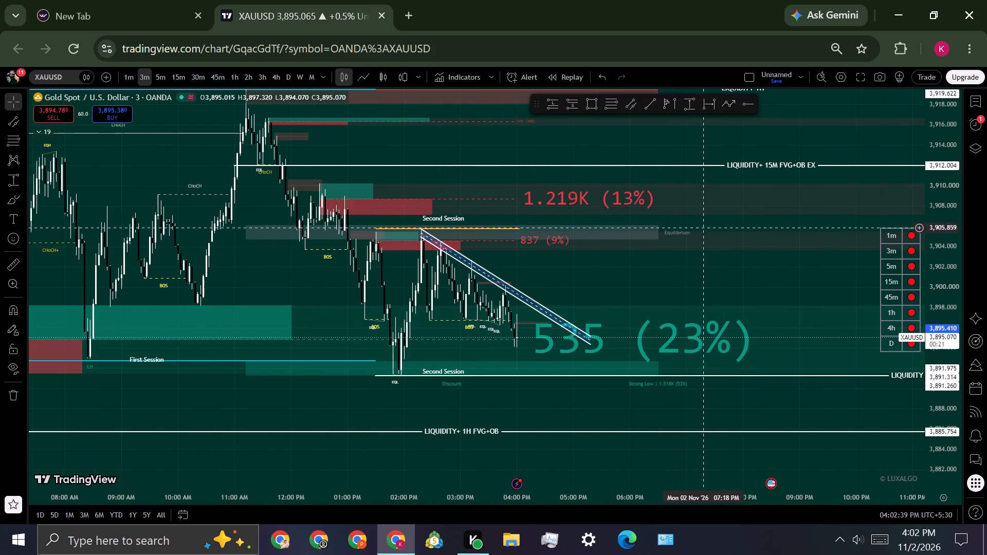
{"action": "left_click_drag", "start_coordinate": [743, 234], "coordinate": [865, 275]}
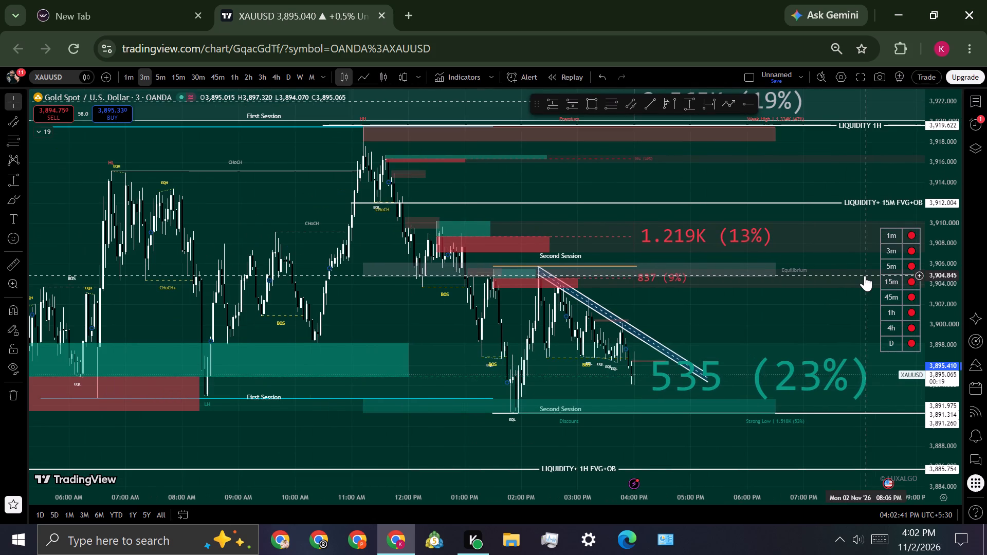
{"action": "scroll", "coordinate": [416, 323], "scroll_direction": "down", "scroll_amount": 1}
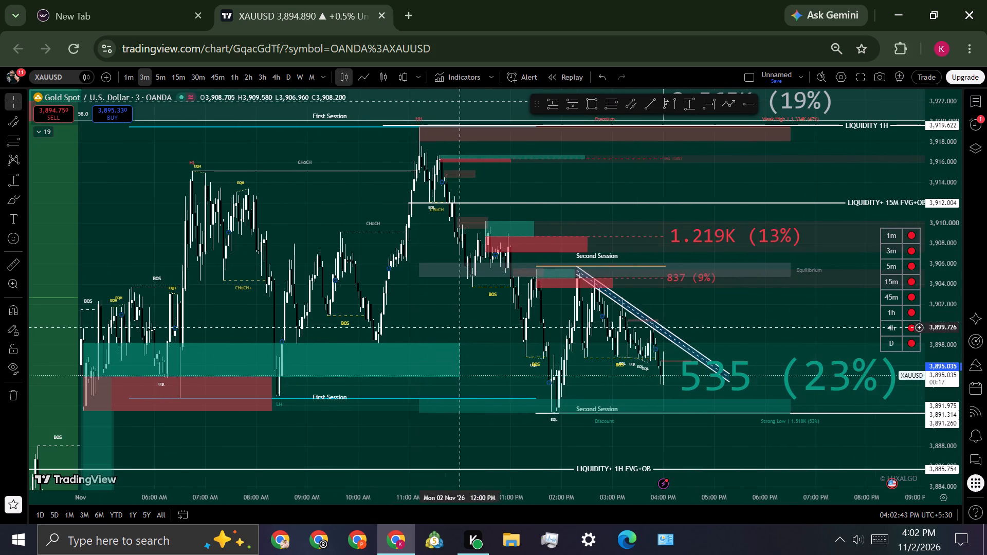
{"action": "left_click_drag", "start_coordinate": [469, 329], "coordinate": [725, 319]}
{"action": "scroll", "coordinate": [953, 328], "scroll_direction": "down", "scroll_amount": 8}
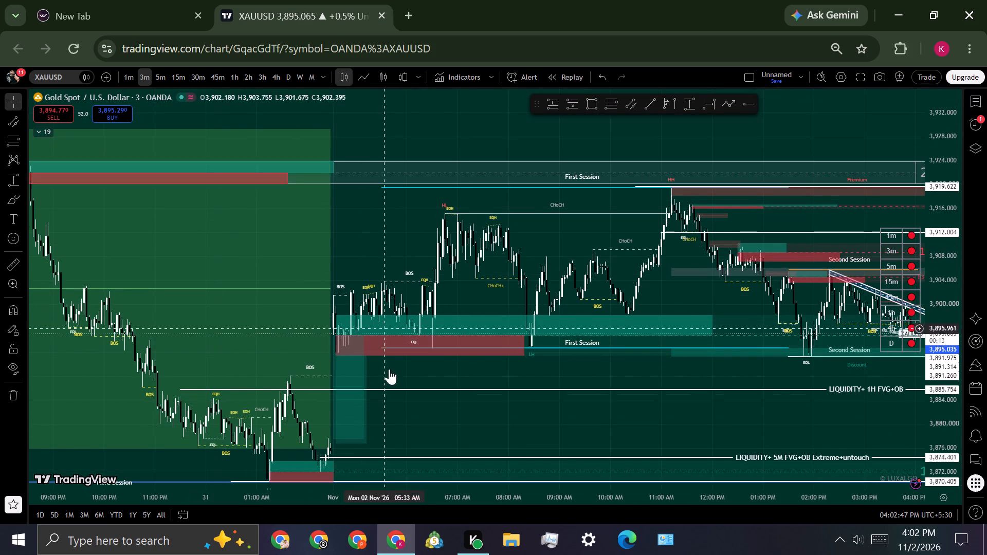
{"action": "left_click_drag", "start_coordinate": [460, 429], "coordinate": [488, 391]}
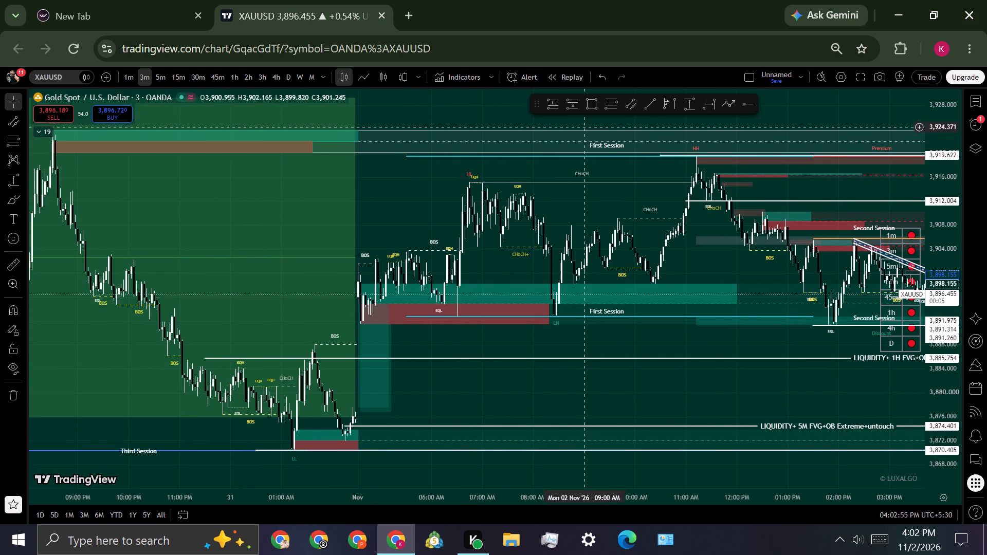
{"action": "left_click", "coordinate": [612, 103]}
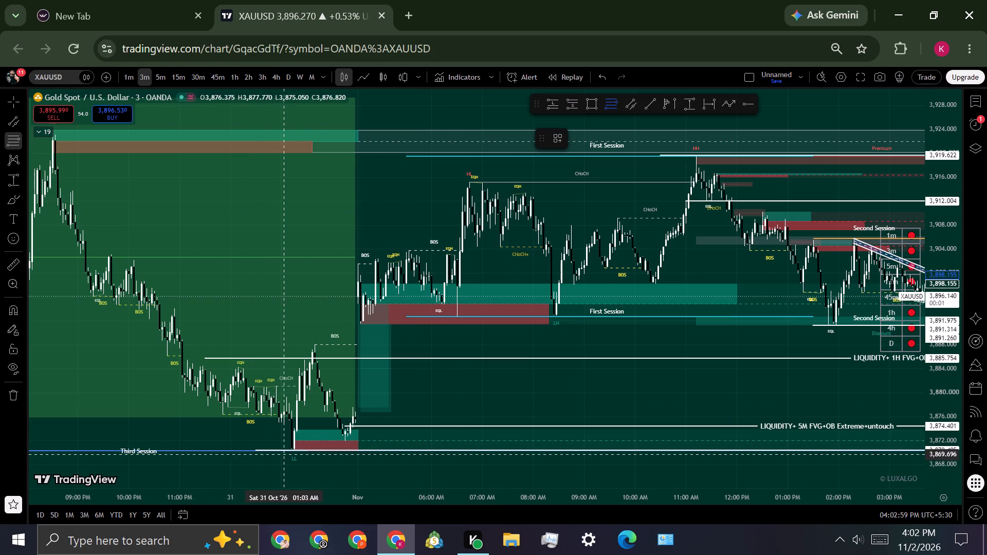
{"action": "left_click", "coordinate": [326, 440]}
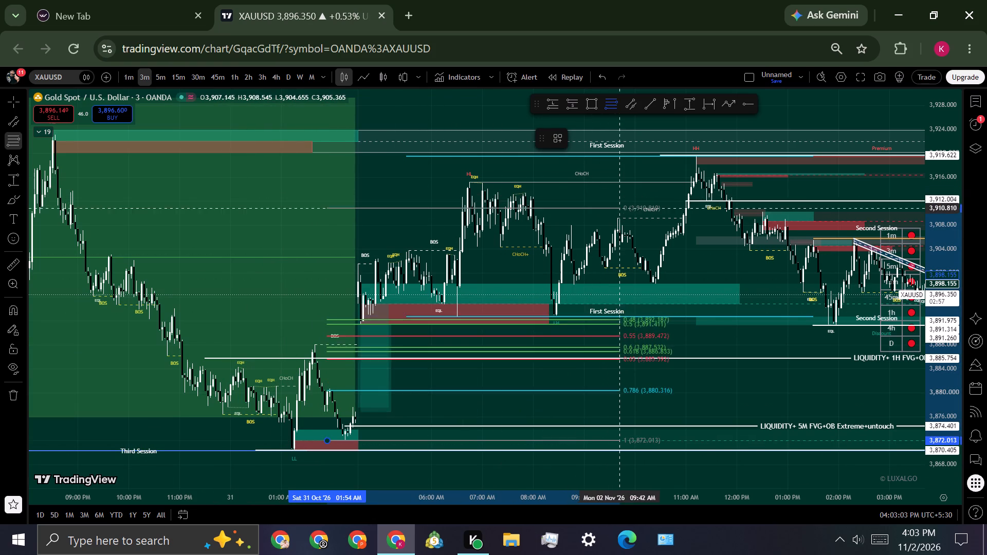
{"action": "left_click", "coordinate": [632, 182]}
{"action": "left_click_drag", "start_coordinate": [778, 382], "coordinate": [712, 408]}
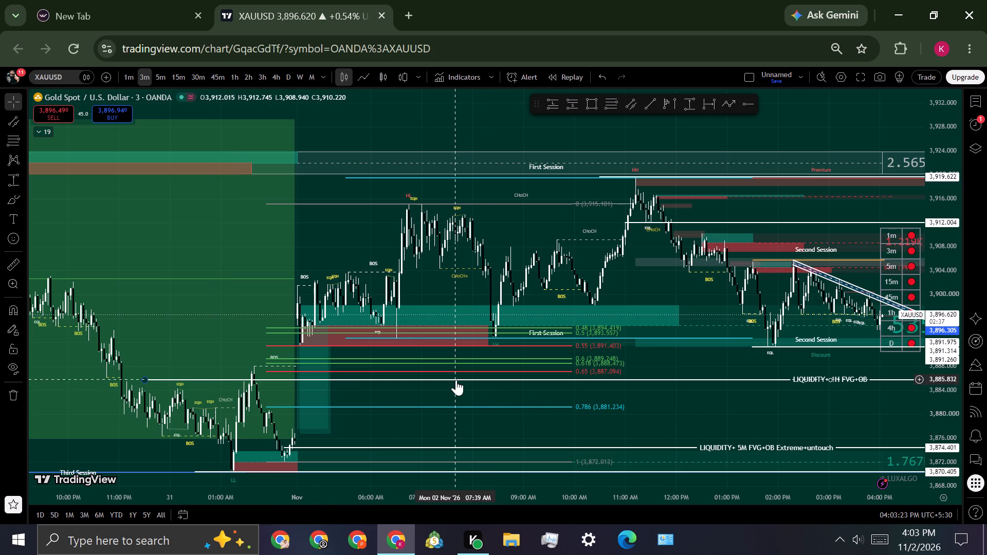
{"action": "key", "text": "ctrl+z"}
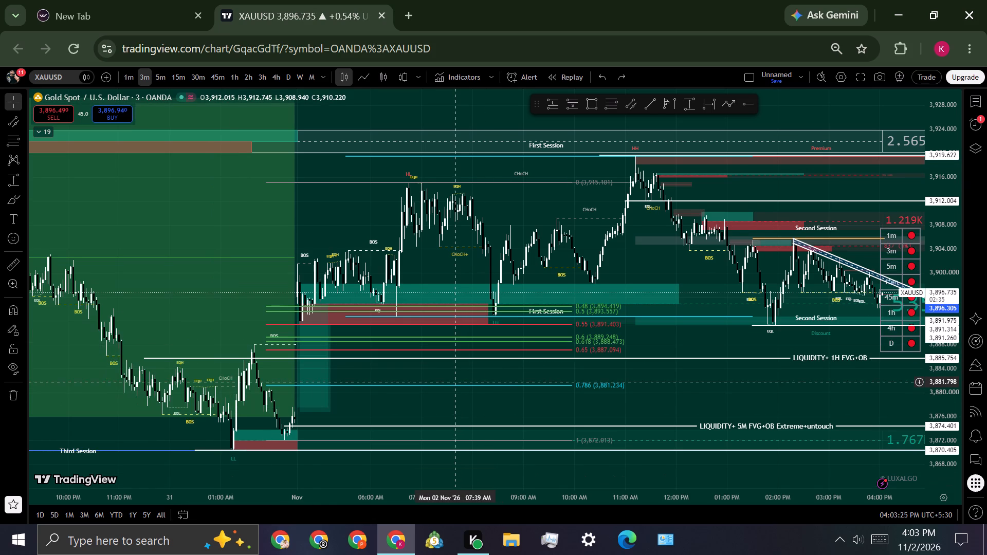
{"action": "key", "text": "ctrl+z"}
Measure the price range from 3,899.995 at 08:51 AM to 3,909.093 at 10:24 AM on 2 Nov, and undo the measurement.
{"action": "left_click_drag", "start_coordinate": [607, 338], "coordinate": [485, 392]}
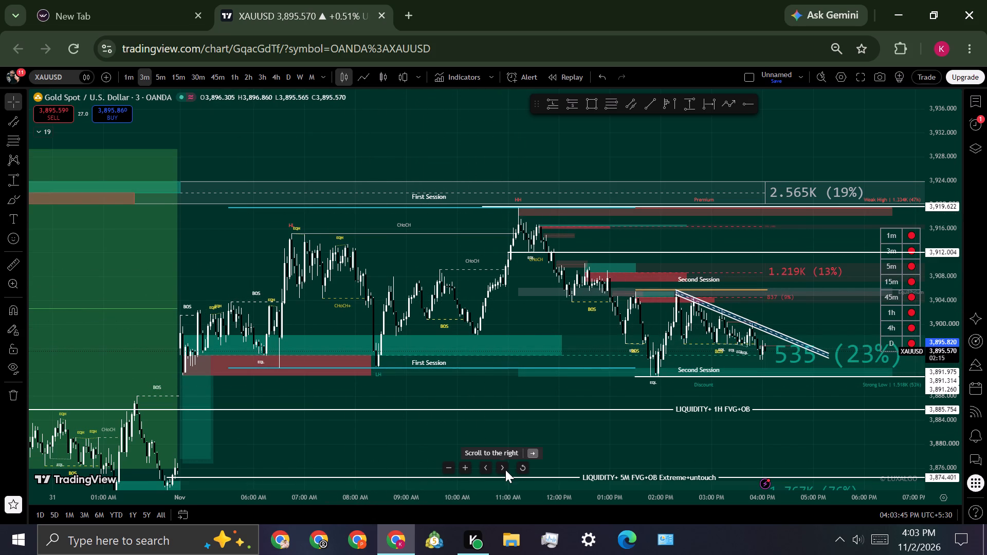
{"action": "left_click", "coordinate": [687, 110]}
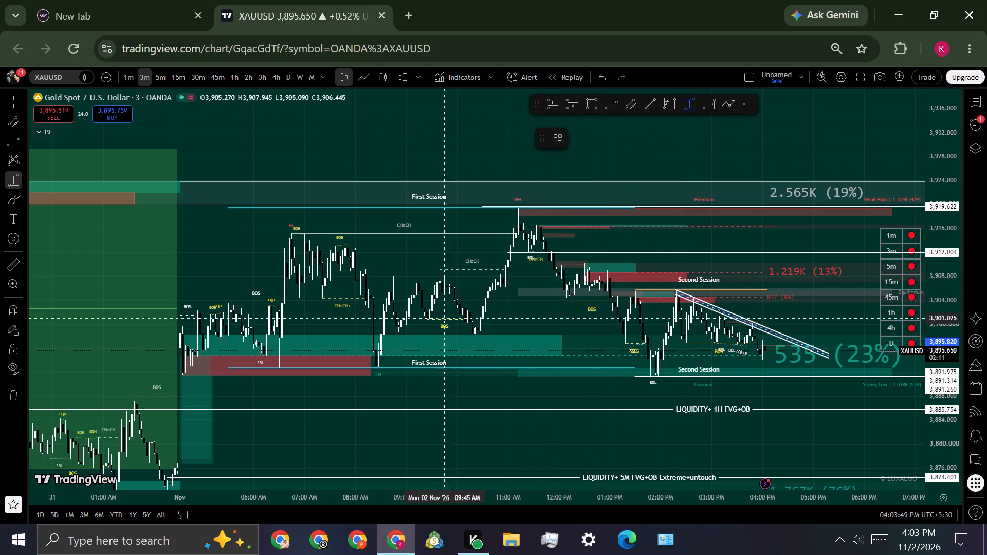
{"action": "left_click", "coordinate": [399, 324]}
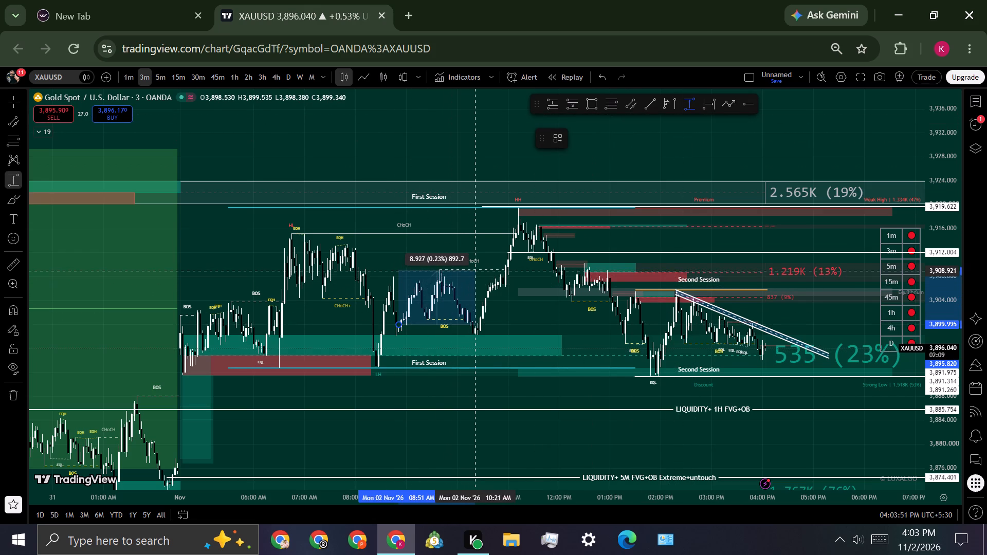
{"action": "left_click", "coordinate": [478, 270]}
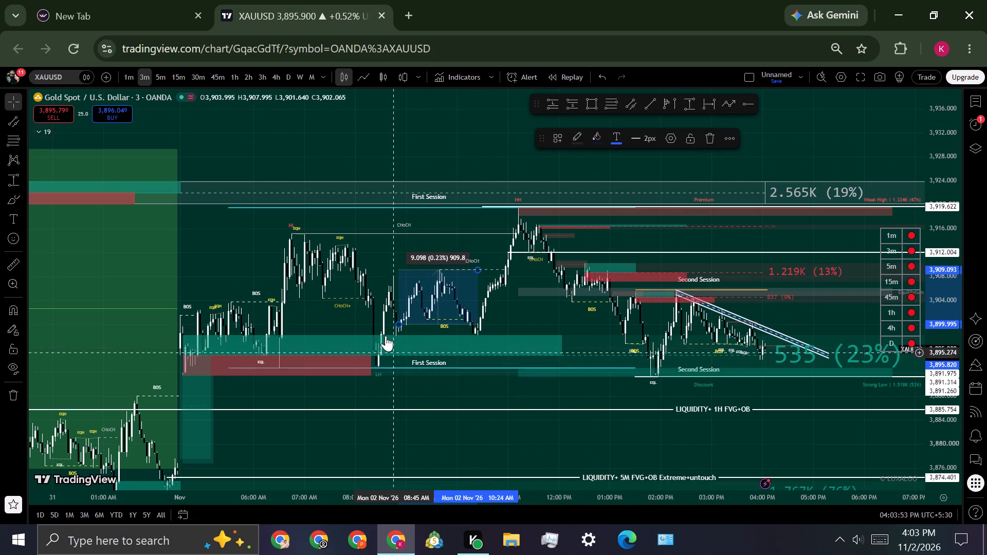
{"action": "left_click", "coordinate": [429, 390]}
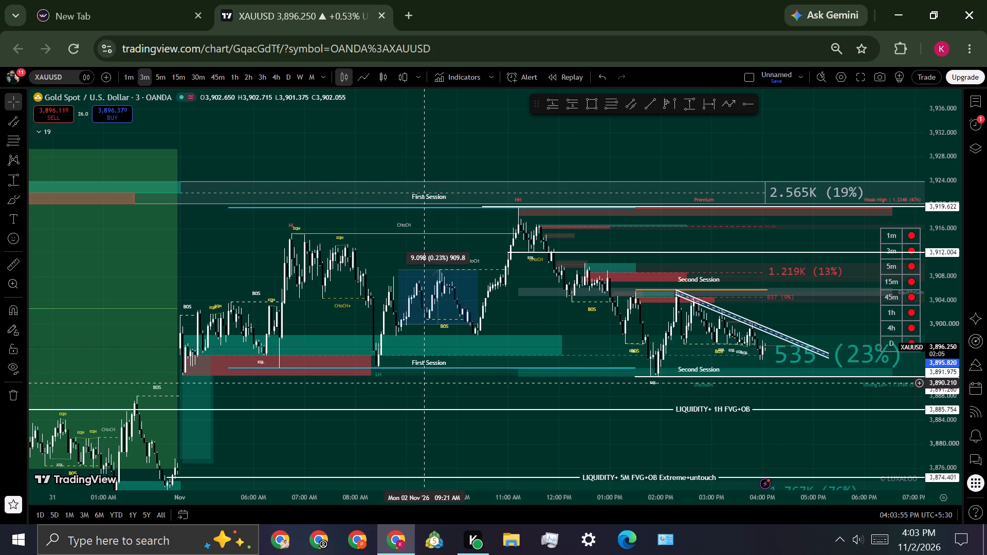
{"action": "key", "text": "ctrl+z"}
Examine the 3-minute price structure around the descending channel and the surrounding liquidity and FVG+OB levels.
{"action": "left_click_drag", "start_coordinate": [532, 303], "coordinate": [362, 320]}
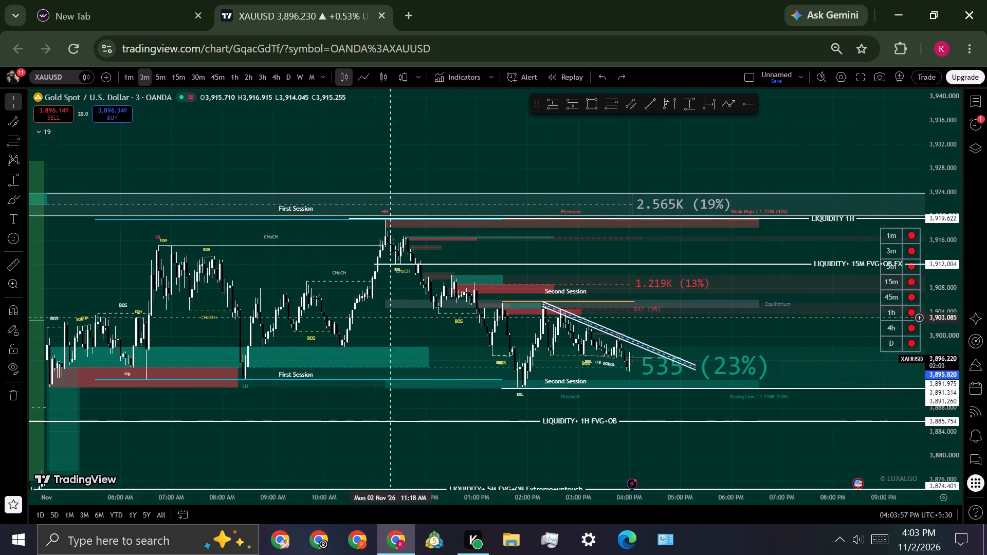
{"action": "left_click_drag", "start_coordinate": [362, 320], "coordinate": [344, 316]}
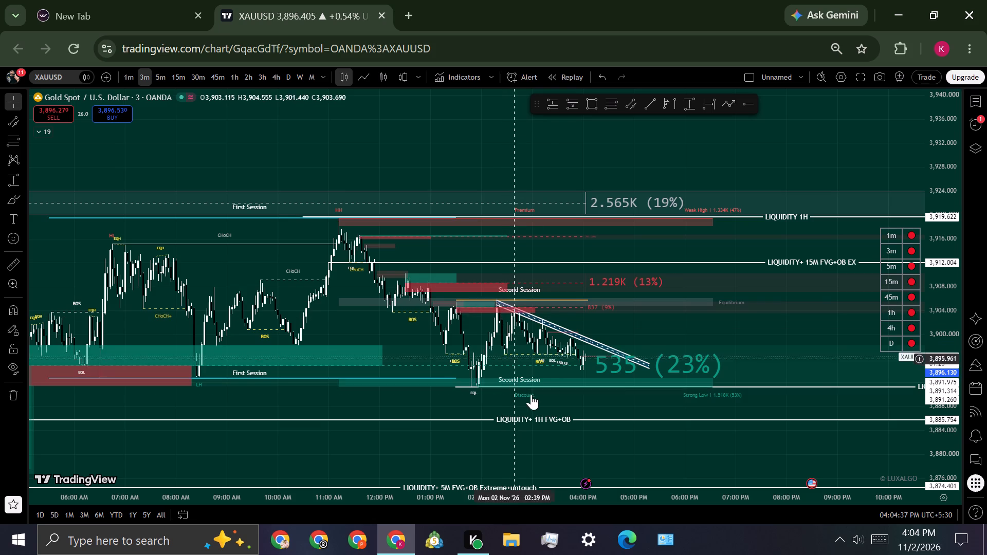
{"action": "scroll", "coordinate": [549, 378], "scroll_direction": "down", "scroll_amount": 2}
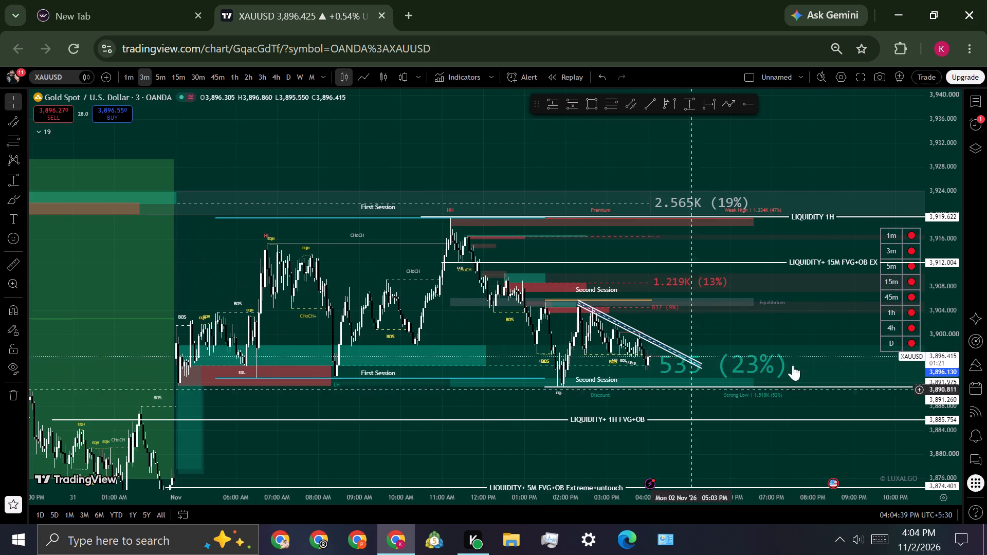
{"action": "scroll", "coordinate": [945, 292], "scroll_direction": "up", "scroll_amount": 2}
{"action": "scroll", "coordinate": [811, 323], "scroll_direction": "up", "scroll_amount": 2}
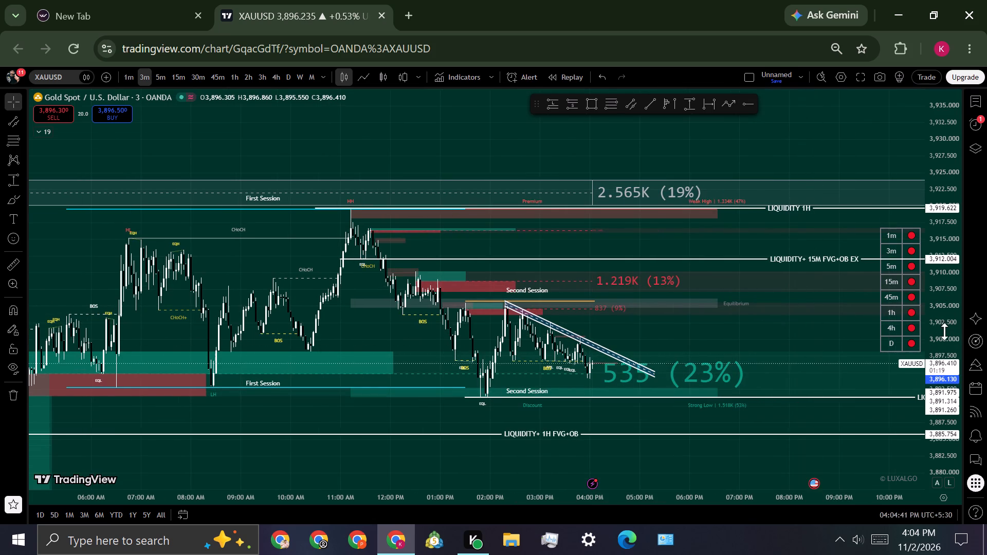
{"action": "scroll", "coordinate": [944, 331], "scroll_direction": "up", "scroll_amount": 4}
{"action": "scroll", "coordinate": [797, 340], "scroll_direction": "up", "scroll_amount": 1}
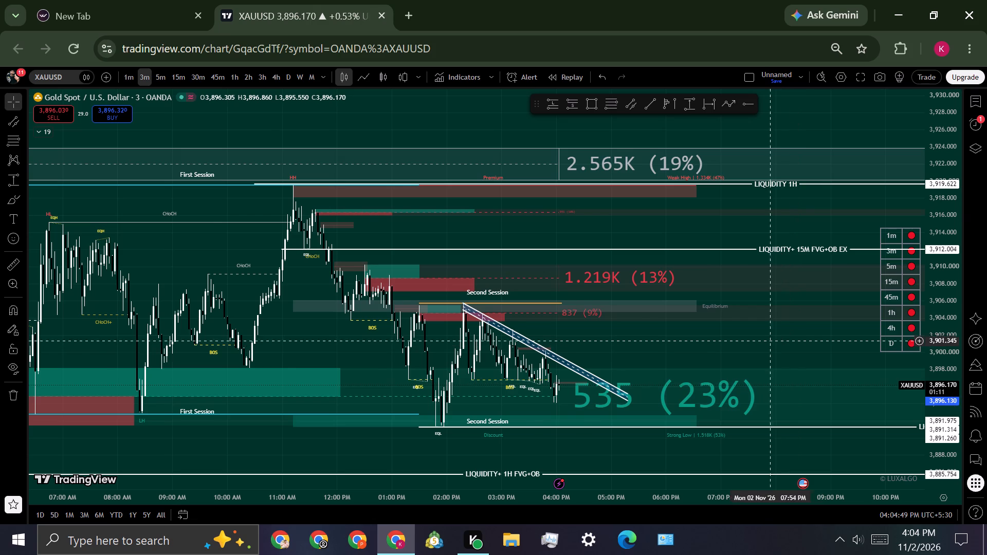
{"action": "scroll", "coordinate": [735, 331], "scroll_direction": "down", "scroll_amount": 2}
{"action": "left_click_drag", "start_coordinate": [736, 343], "coordinate": [675, 230]}
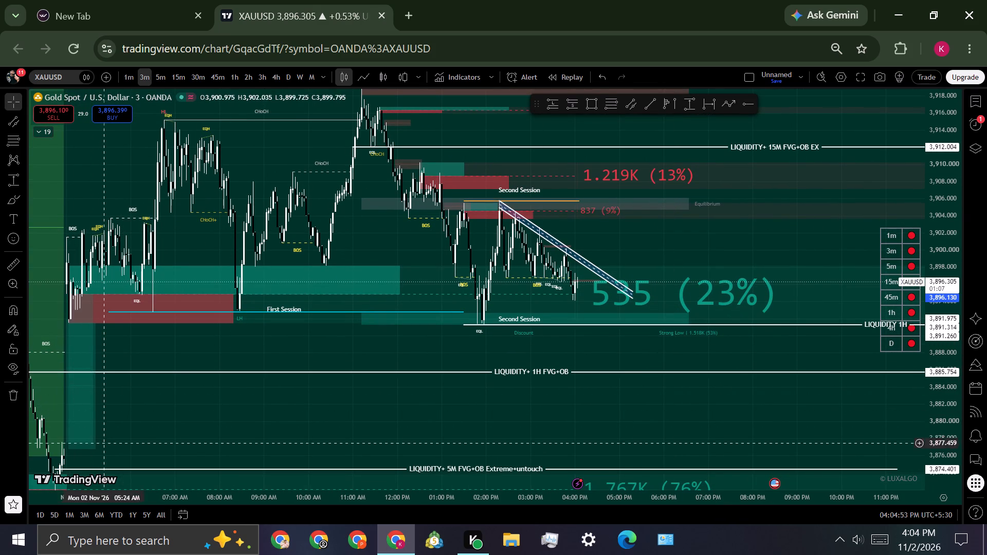
{"action": "left_click_drag", "start_coordinate": [805, 203], "coordinate": [791, 277]}
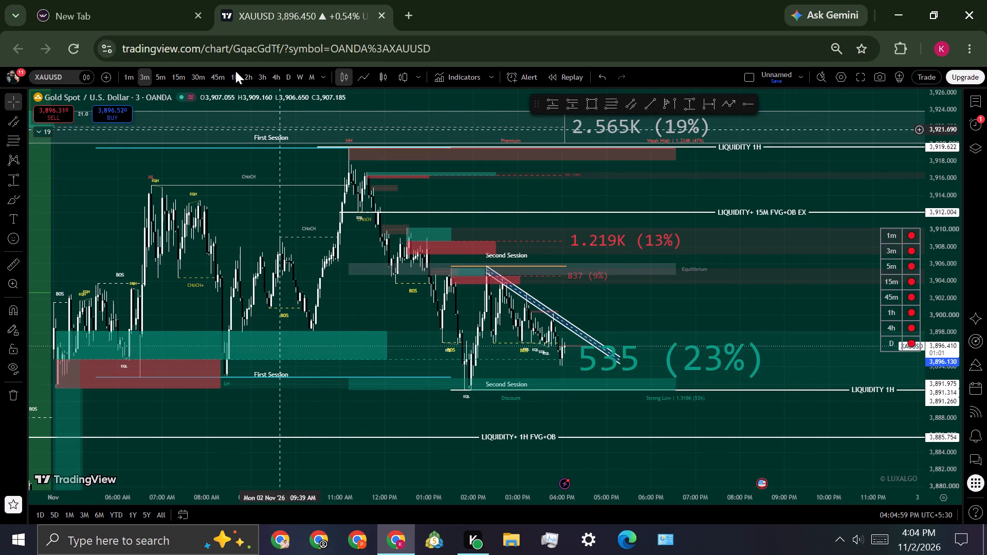
Switch to the 5-minute chart and examine the descending channel against the 1H liquidity and 15M FVG+OB levels.
{"action": "left_click", "coordinate": [162, 77]}
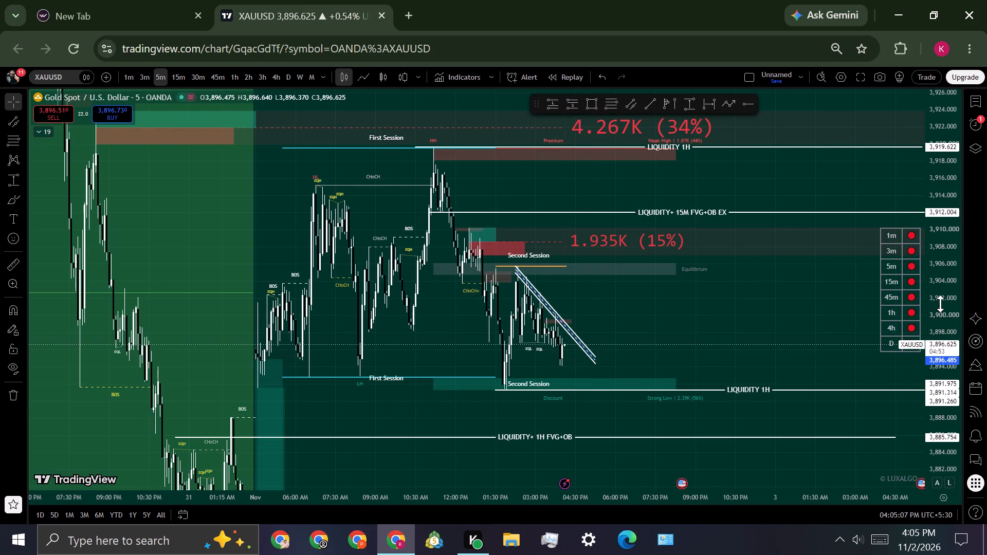
{"action": "scroll", "coordinate": [944, 276], "scroll_direction": "down", "scroll_amount": 4}
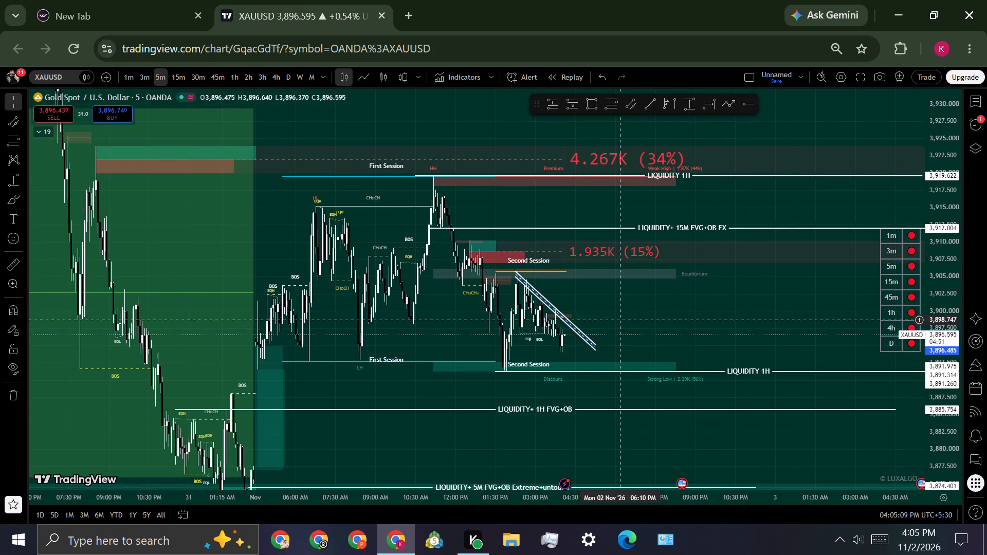
{"action": "scroll", "coordinate": [616, 324], "scroll_direction": "up", "scroll_amount": 1}
{"action": "left_click_drag", "start_coordinate": [633, 309], "coordinate": [700, 333]}
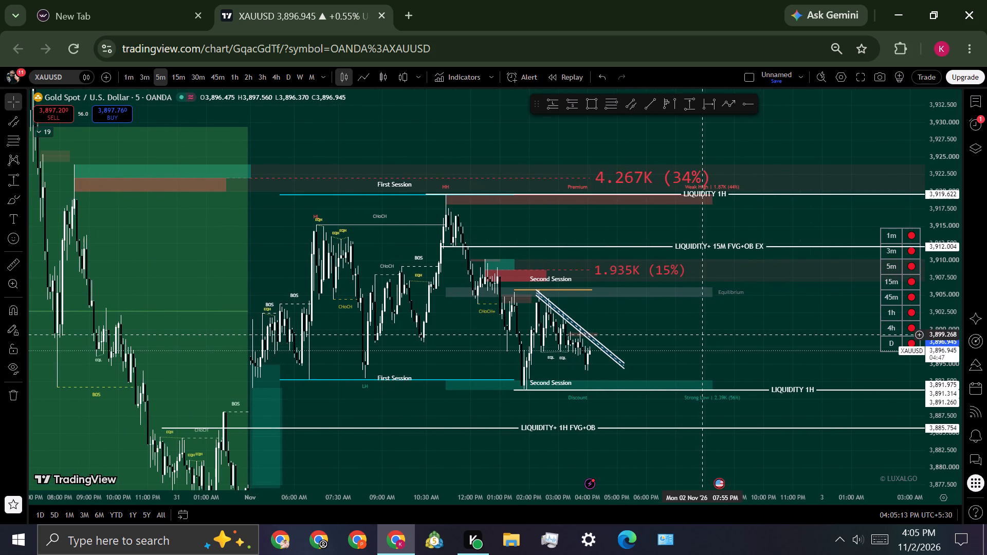
{"action": "left_click_drag", "start_coordinate": [702, 335], "coordinate": [760, 346]}
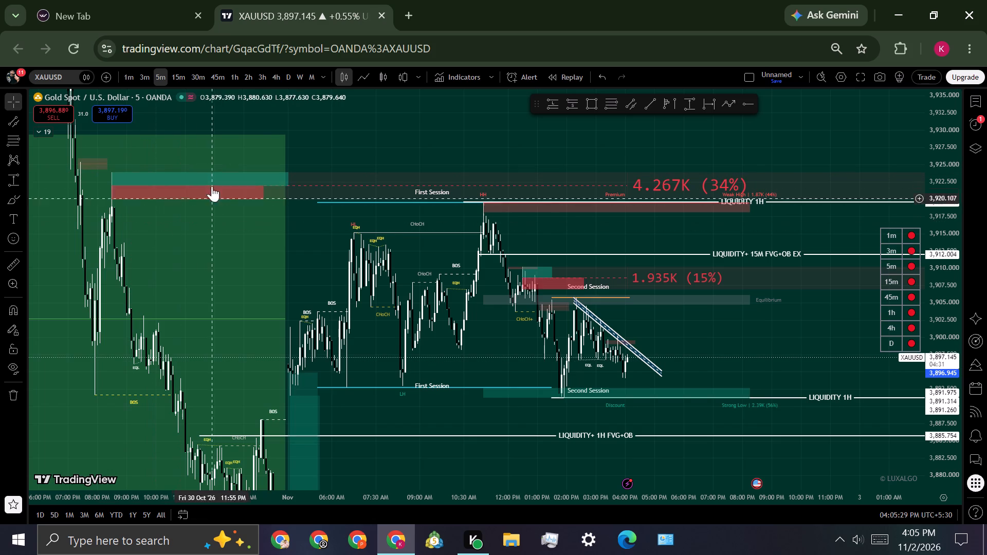
{"action": "scroll", "coordinate": [937, 268], "scroll_direction": "down", "scroll_amount": 1}
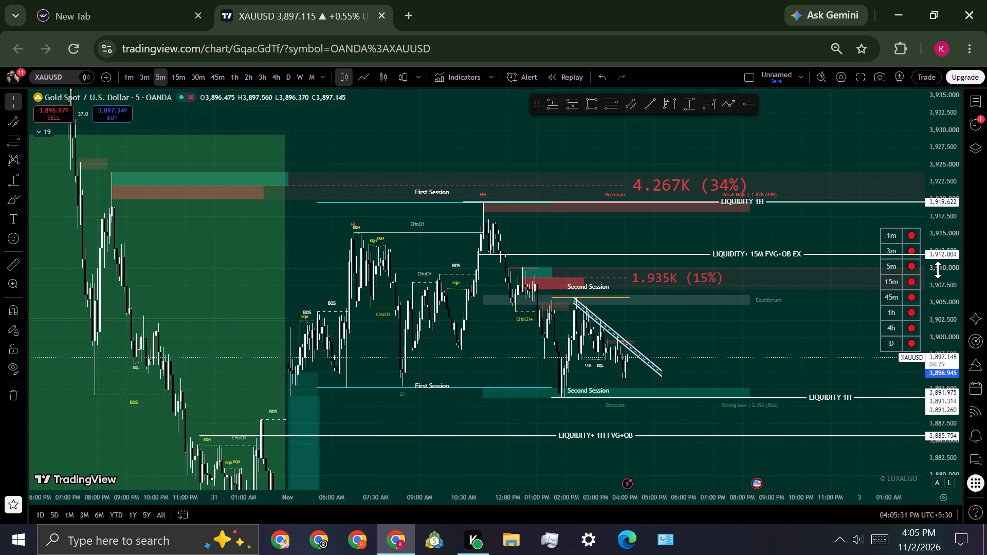
{"action": "scroll", "coordinate": [938, 270], "scroll_direction": "down", "scroll_amount": 2}
{"action": "left_click_drag", "start_coordinate": [772, 311], "coordinate": [735, 344]}
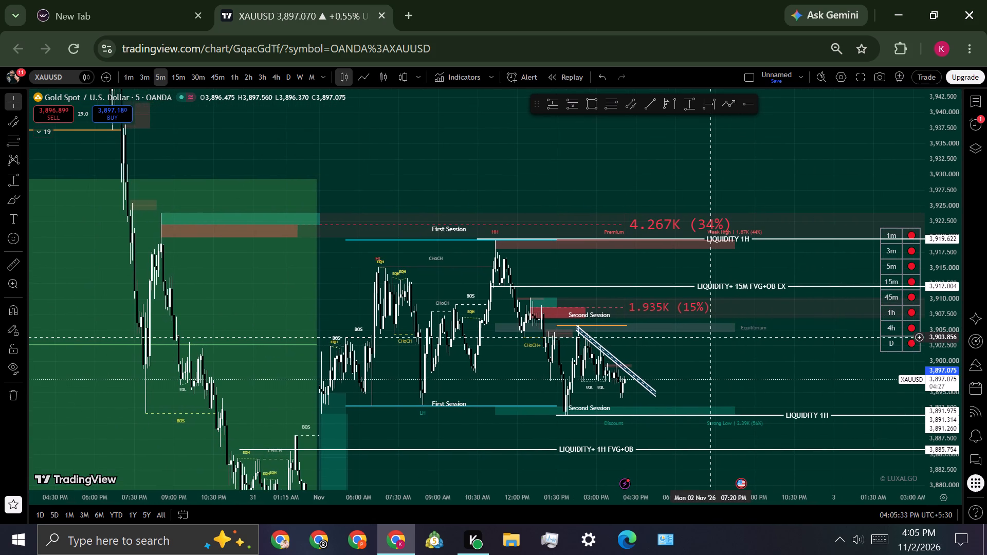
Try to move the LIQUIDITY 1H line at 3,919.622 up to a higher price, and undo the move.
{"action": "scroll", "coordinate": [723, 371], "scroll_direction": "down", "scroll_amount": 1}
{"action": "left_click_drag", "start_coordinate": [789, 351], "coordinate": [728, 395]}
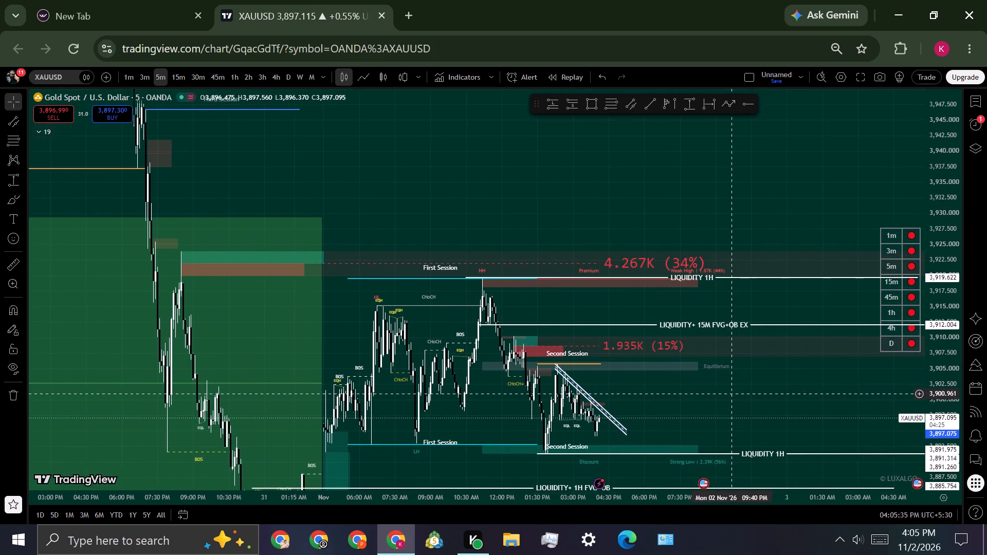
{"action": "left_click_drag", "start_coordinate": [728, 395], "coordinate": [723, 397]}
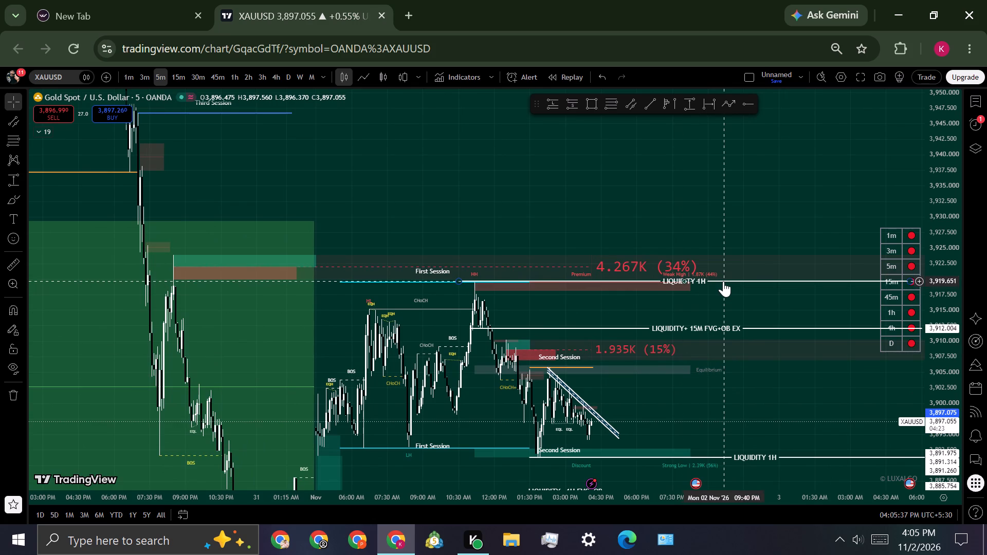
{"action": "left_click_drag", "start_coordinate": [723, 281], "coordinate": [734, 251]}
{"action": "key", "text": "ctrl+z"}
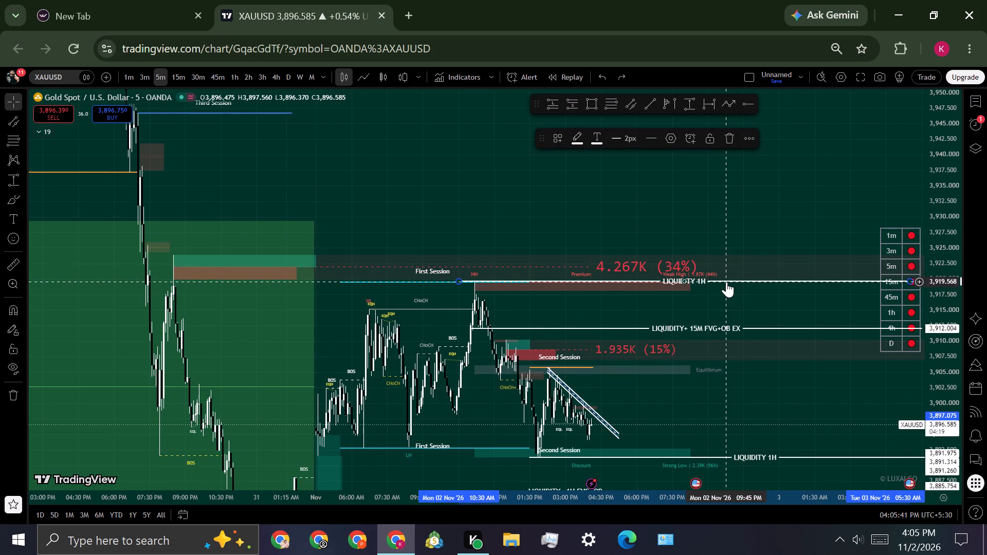
Duplicate the 3,919.622 LIQUIDITY 1H line, place the copy at 3,923.757 on the 30 Oct evening swing high, and extend it to early 3 Nov.
{"action": "left_click_drag", "start_coordinate": [726, 282], "coordinate": [500, 247], "text": "ctrl"}
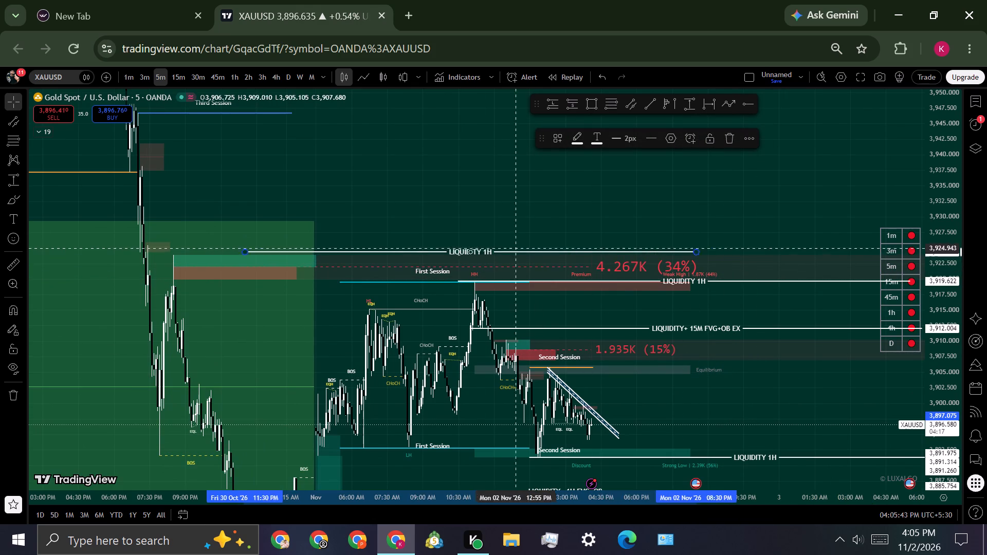
{"action": "left_click_drag", "start_coordinate": [500, 247], "coordinate": [440, 252], "text": "ctrl"}
{"action": "left_click", "coordinate": [671, 233]}
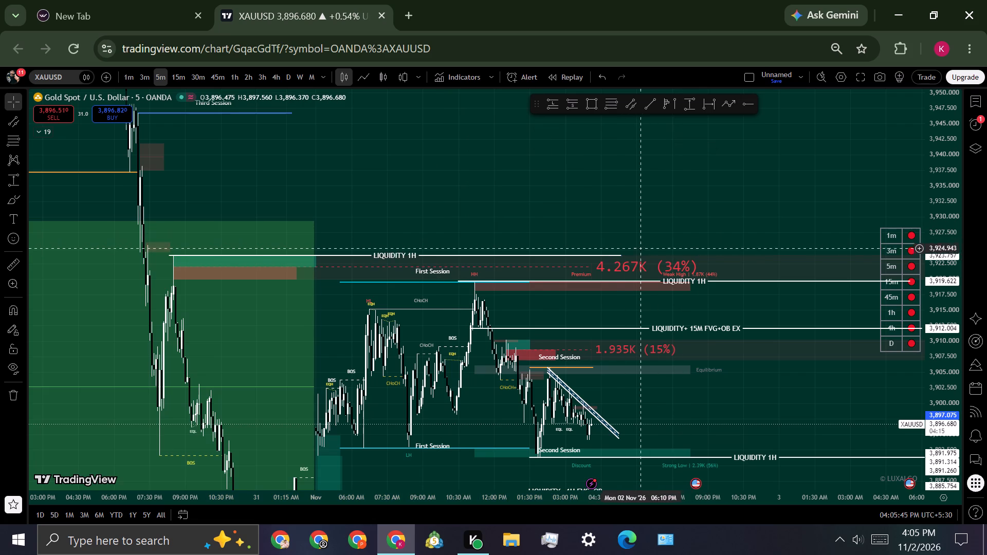
{"action": "left_click_drag", "start_coordinate": [621, 256], "coordinate": [844, 280]}
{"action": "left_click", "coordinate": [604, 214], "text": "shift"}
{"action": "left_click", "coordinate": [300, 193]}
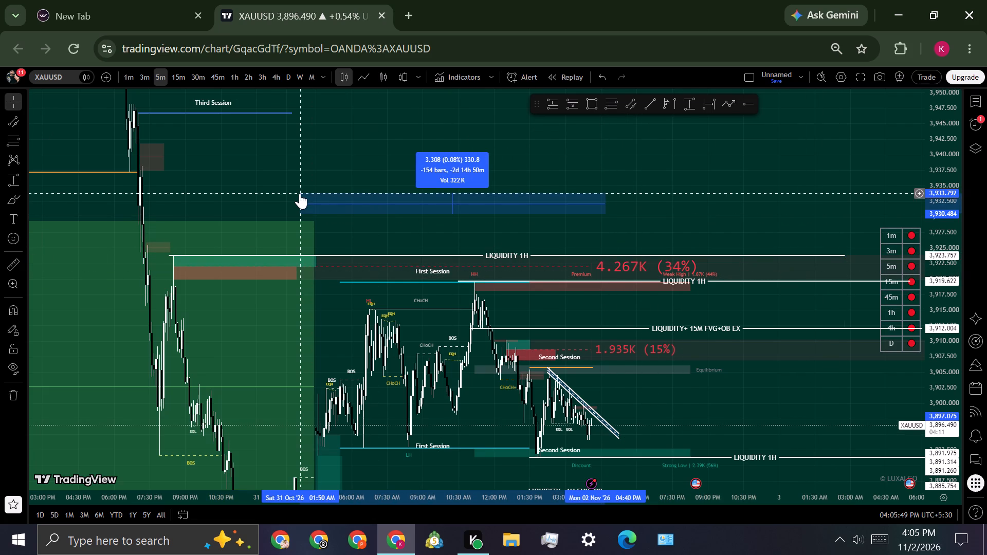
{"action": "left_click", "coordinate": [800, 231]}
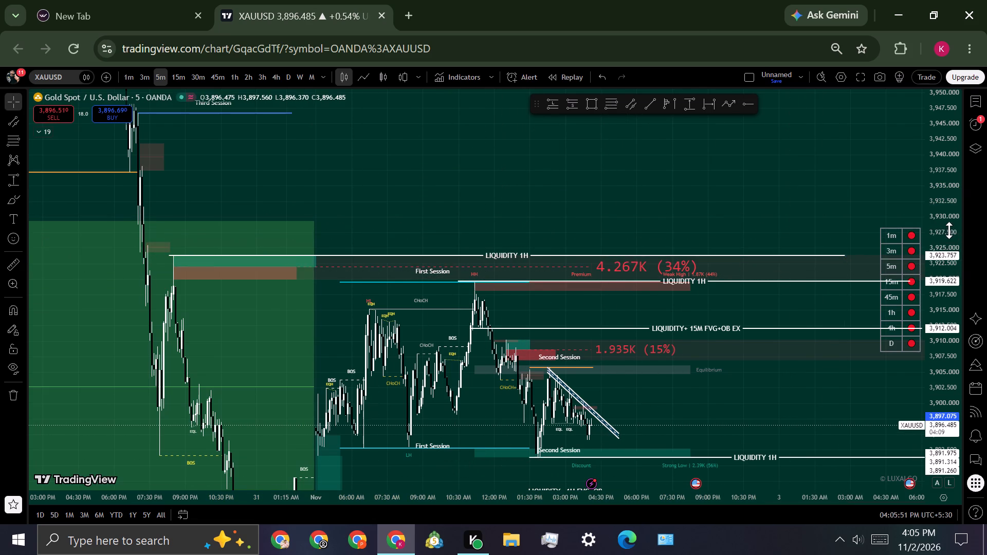
Examine the 30 Oct decline and the supply zones above it, between about 3,980 and 4,028, on the 5-minute chart.
{"action": "scroll", "coordinate": [949, 230], "scroll_direction": "down", "scroll_amount": 5}
{"action": "left_click_drag", "start_coordinate": [683, 371], "coordinate": [711, 350]}
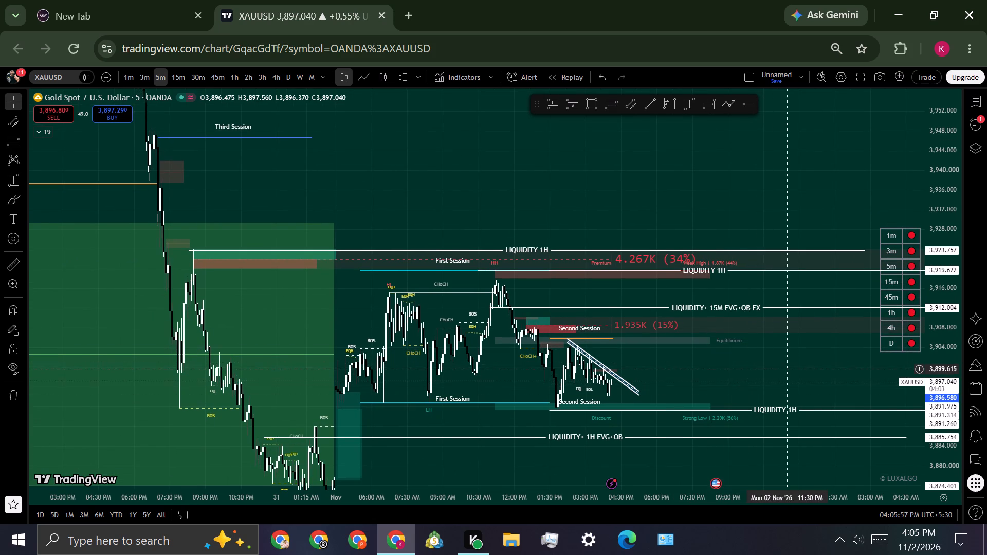
{"action": "left_click_drag", "start_coordinate": [788, 369], "coordinate": [794, 438]}
{"action": "scroll", "coordinate": [615, 252], "scroll_direction": "down", "scroll_amount": 1}
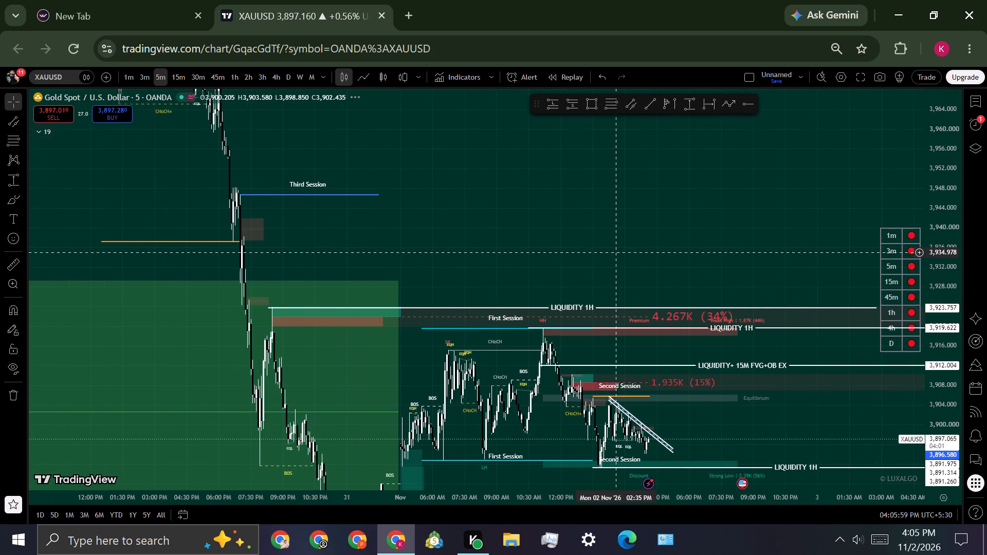
{"action": "scroll", "coordinate": [688, 238], "scroll_direction": "down", "scroll_amount": 1}
{"action": "left_click_drag", "start_coordinate": [687, 231], "coordinate": [687, 231]}
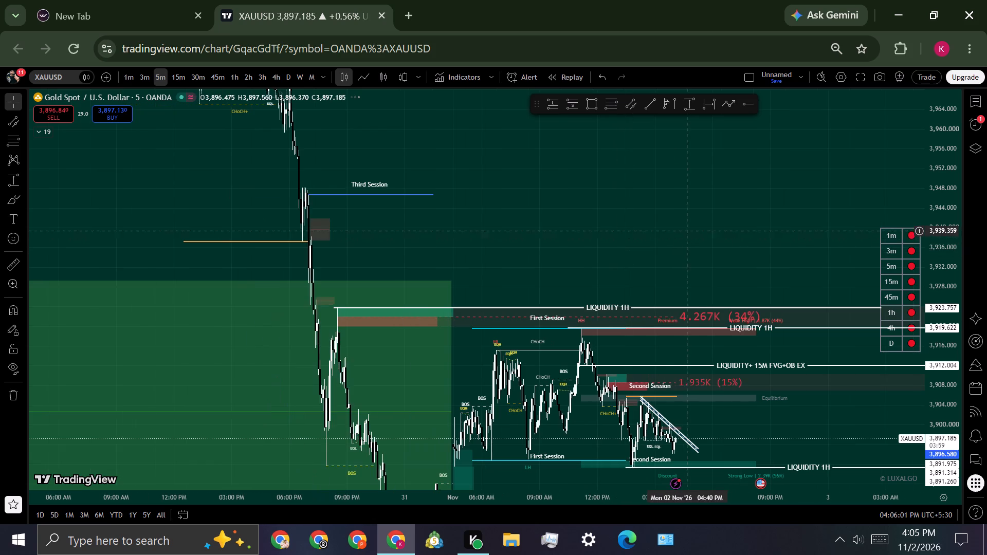
{"action": "left_click_drag", "start_coordinate": [687, 231], "coordinate": [725, 537]}
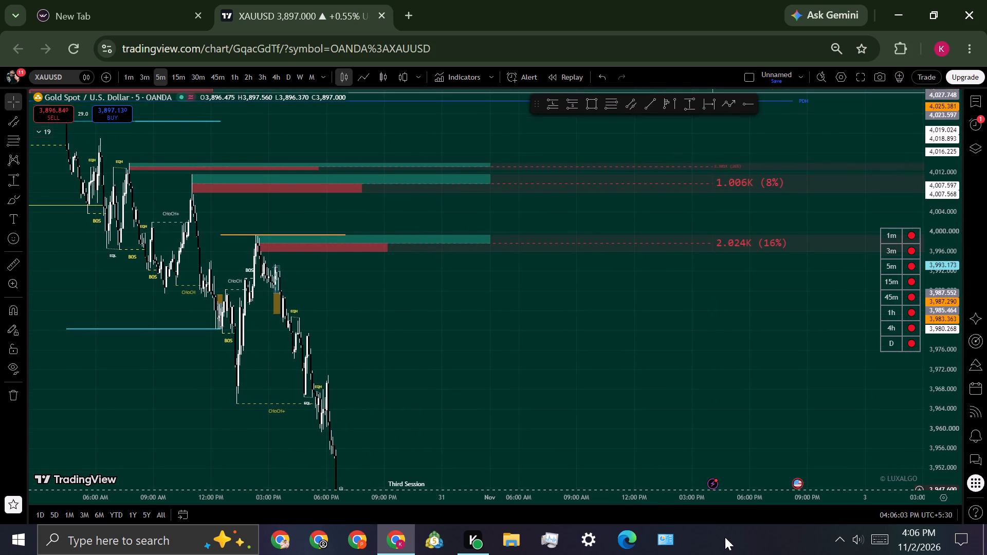
{"action": "left_click_drag", "start_coordinate": [725, 537], "coordinate": [719, 523]}
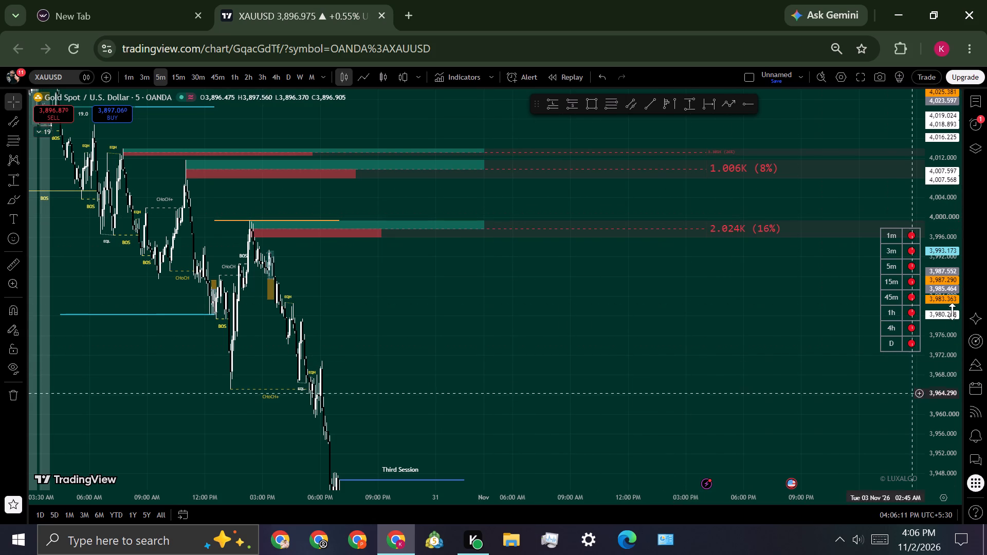
{"action": "scroll", "coordinate": [940, 289], "scroll_direction": "down", "scroll_amount": 13}
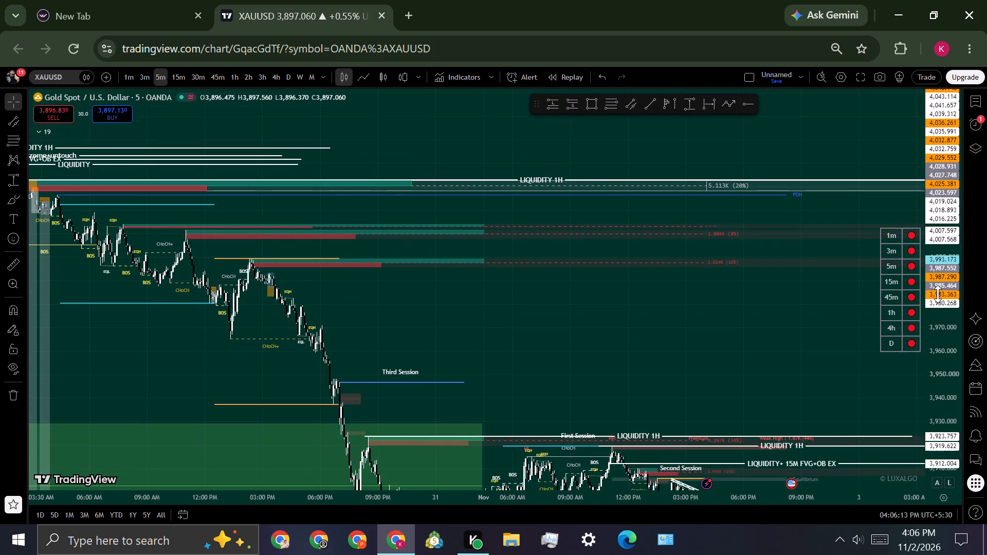
{"action": "scroll", "coordinate": [938, 294], "scroll_direction": "down", "scroll_amount": 2}
{"action": "scroll", "coordinate": [938, 294], "scroll_direction": "up", "scroll_amount": 6}
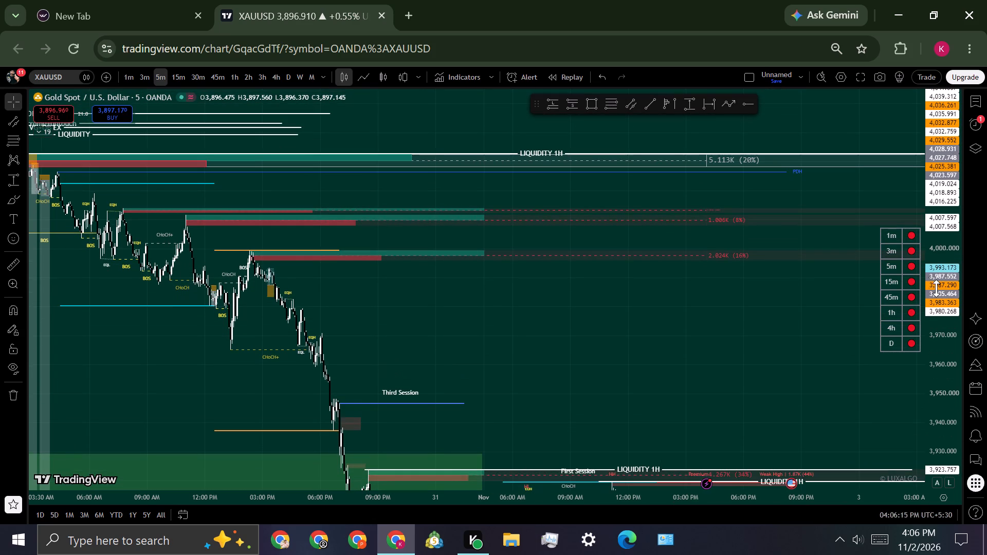
{"action": "scroll", "coordinate": [946, 385], "scroll_direction": "up", "scroll_amount": 2}
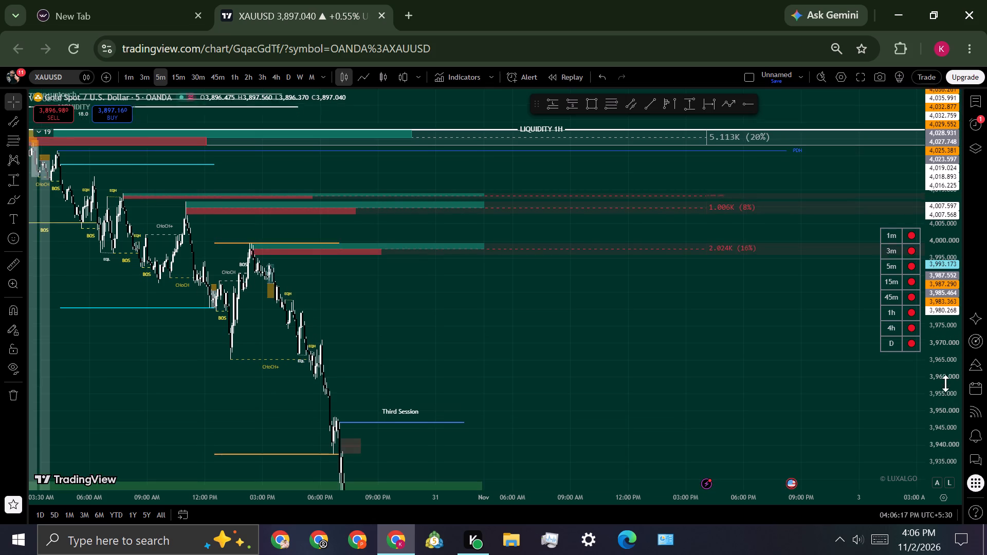
{"action": "scroll", "coordinate": [945, 383], "scroll_direction": "up", "scroll_amount": 1}
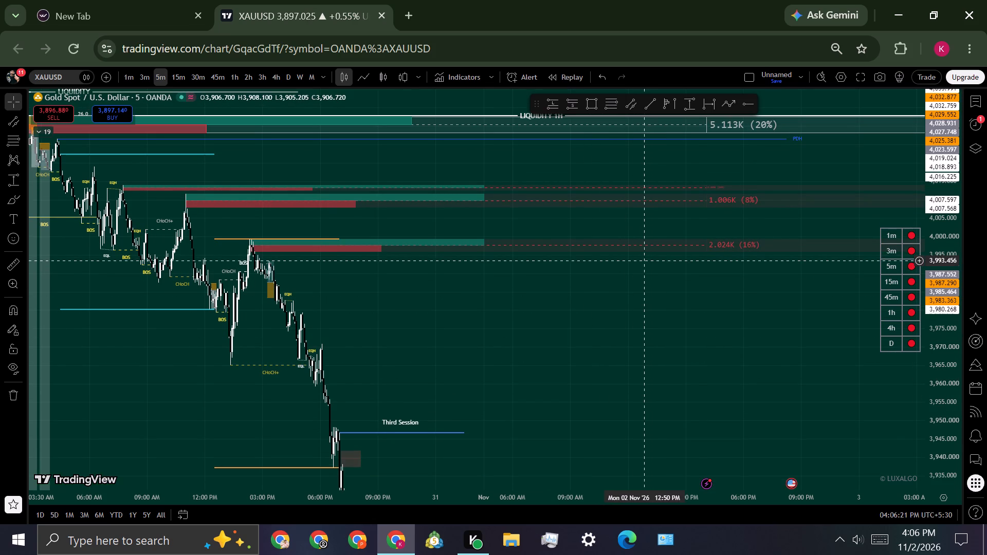
{"action": "left_click_drag", "start_coordinate": [952, 419], "coordinate": [935, 147]}
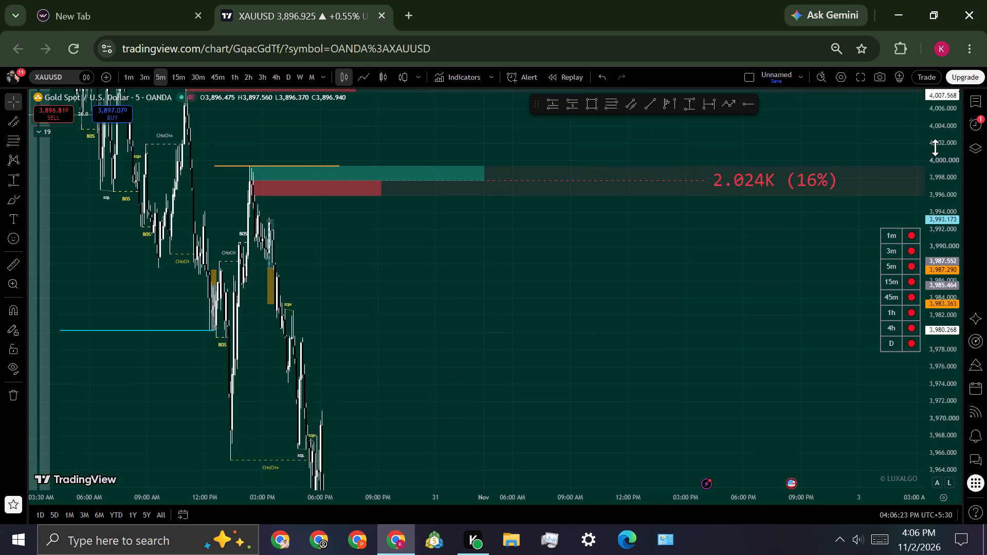
{"action": "left_click_drag", "start_coordinate": [935, 147], "coordinate": [955, 303]}
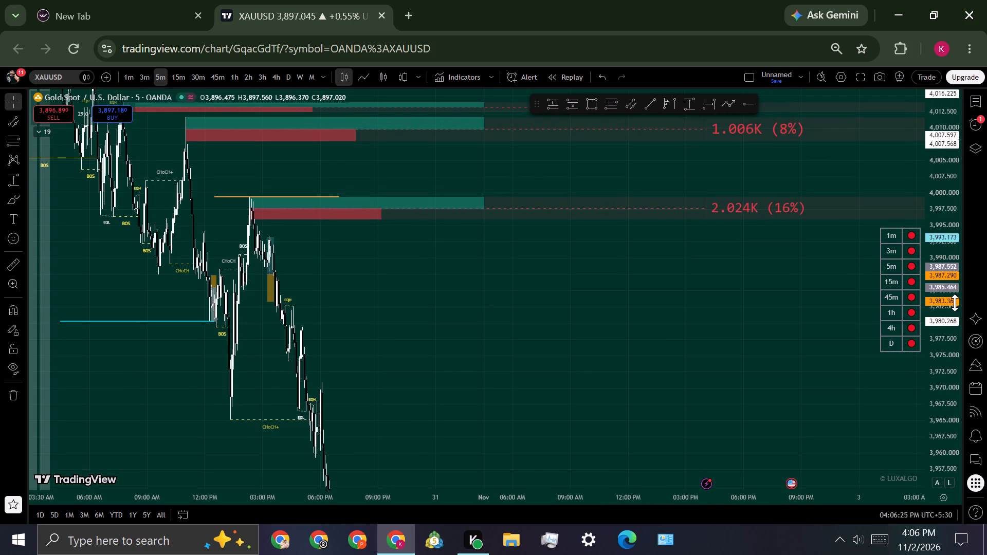
{"action": "scroll", "coordinate": [505, 341], "scroll_direction": "up", "scroll_amount": 2}
{"action": "left_click_drag", "start_coordinate": [320, 248], "coordinate": [479, 367]}
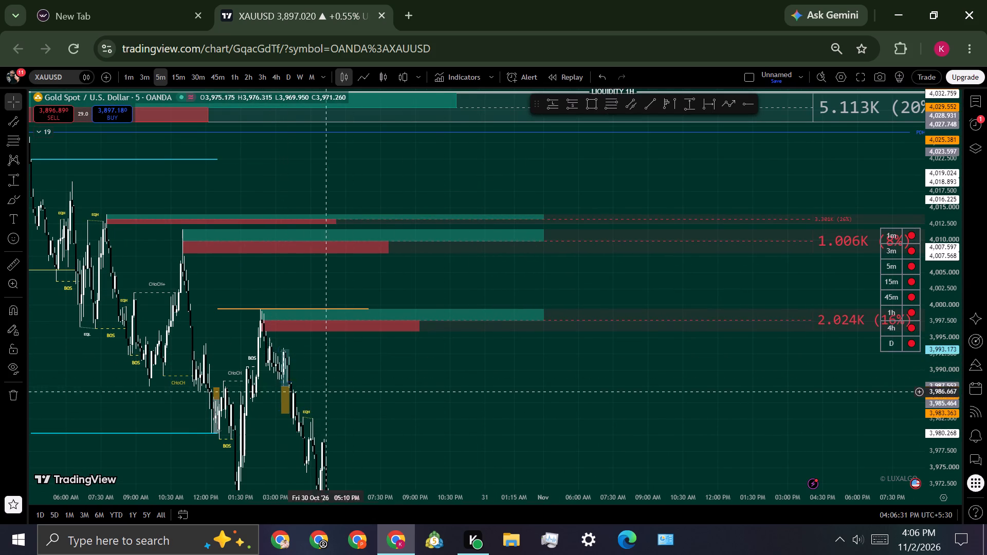
{"action": "left_click_drag", "start_coordinate": [426, 399], "coordinate": [453, 275]}
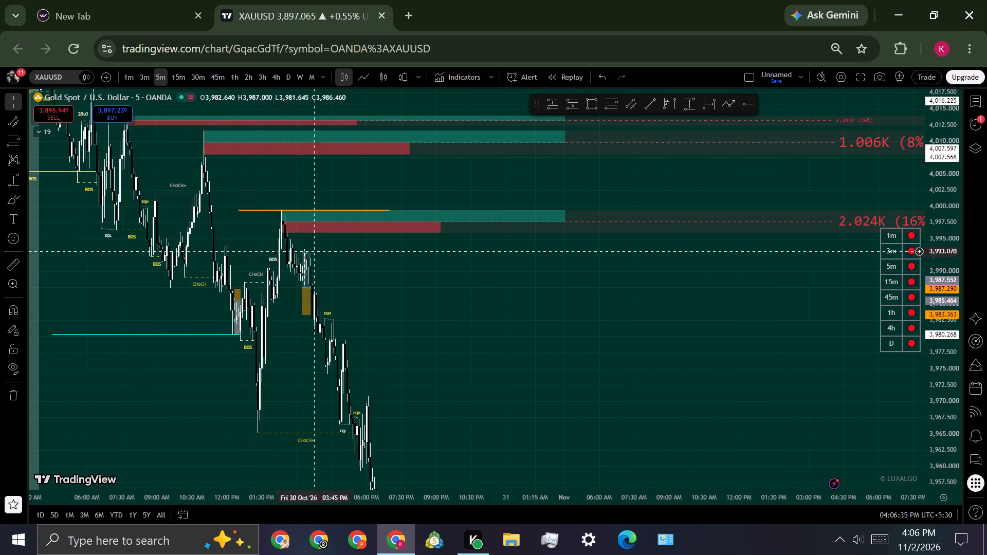
Examine the whole 5-minute decline from the 4,028 liquidity area down to the 3,870.405 LIQUIDITY 1H level.
{"action": "scroll", "coordinate": [954, 232], "scroll_direction": "down", "scroll_amount": 11}
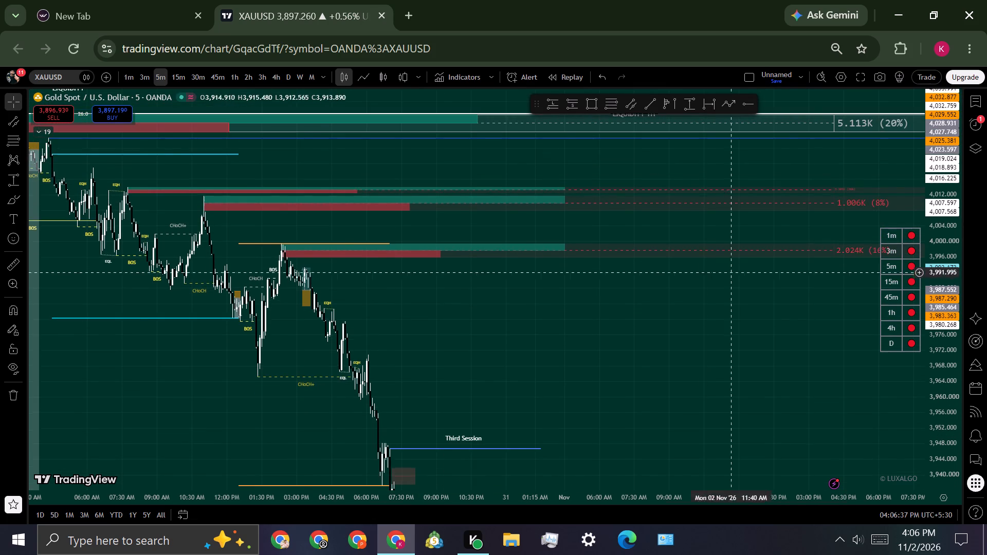
{"action": "scroll", "coordinate": [704, 276], "scroll_direction": "down", "scroll_amount": 2}
{"action": "left_click_drag", "start_coordinate": [596, 367], "coordinate": [678, 214]}
{"action": "scroll", "coordinate": [949, 298], "scroll_direction": "down", "scroll_amount": 14}
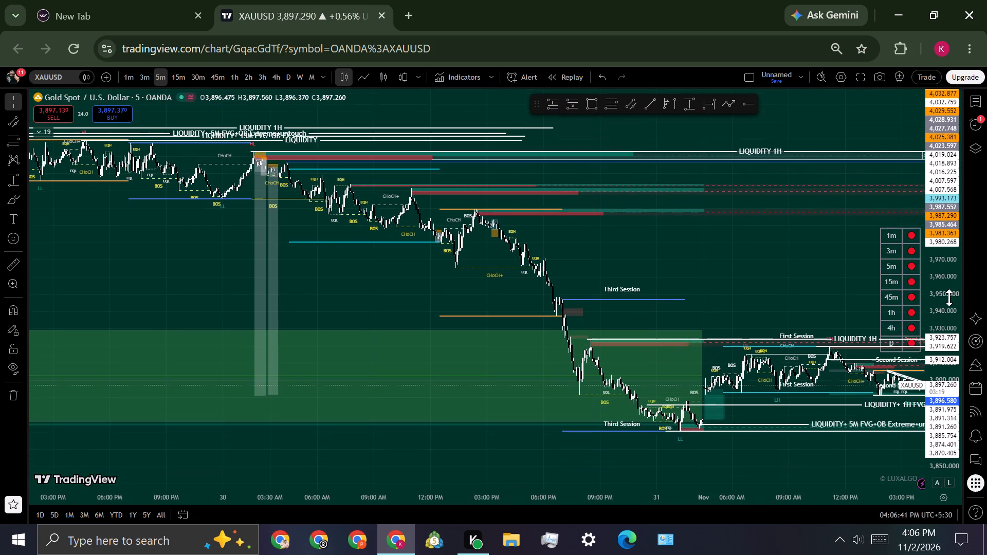
{"action": "scroll", "coordinate": [734, 287], "scroll_direction": "down", "scroll_amount": 1}
{"action": "left_click_drag", "start_coordinate": [752, 270], "coordinate": [605, 273]}
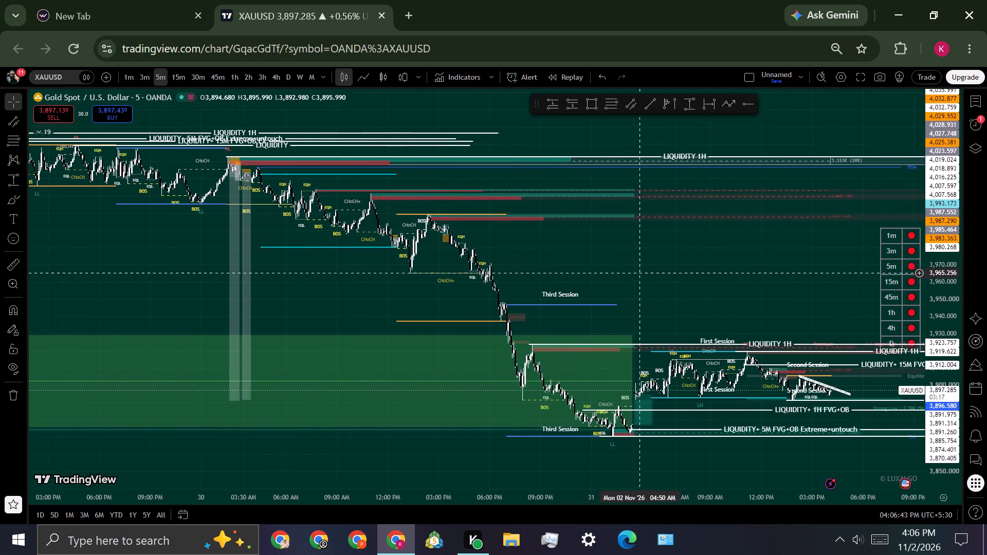
{"action": "left_click_drag", "start_coordinate": [605, 273], "coordinate": [448, 291]}
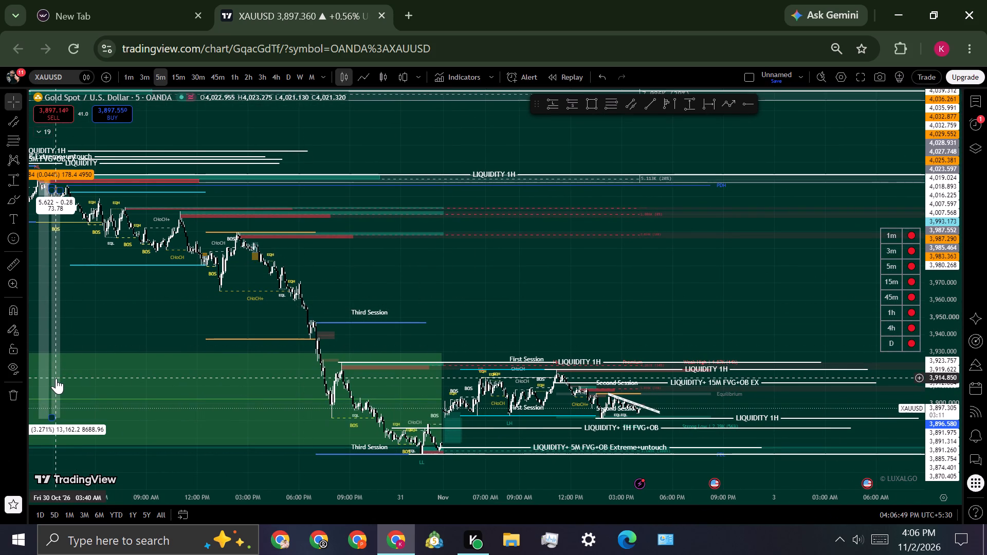
{"action": "left_click_drag", "start_coordinate": [117, 358], "coordinate": [257, 350]}
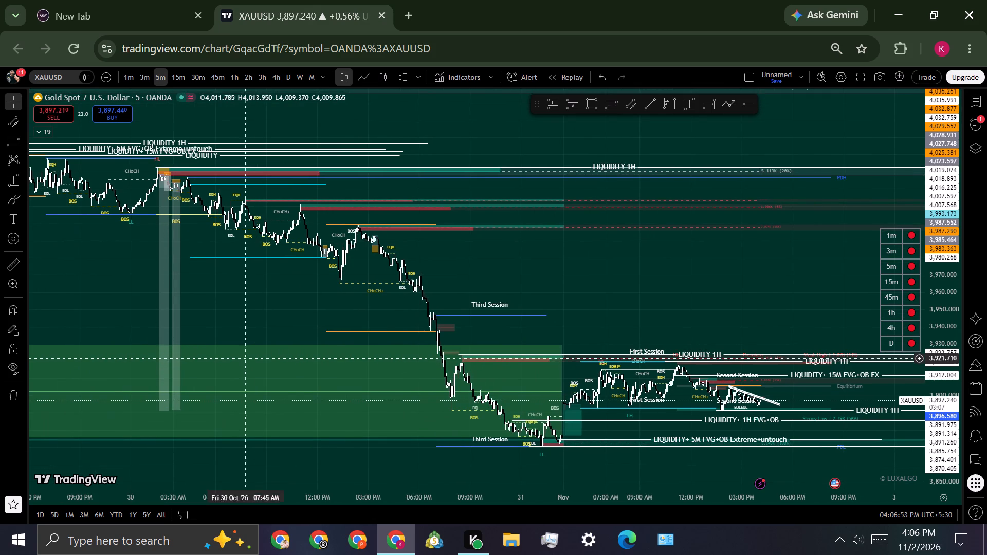
{"action": "left_click_drag", "start_coordinate": [267, 310], "coordinate": [27, 303]}
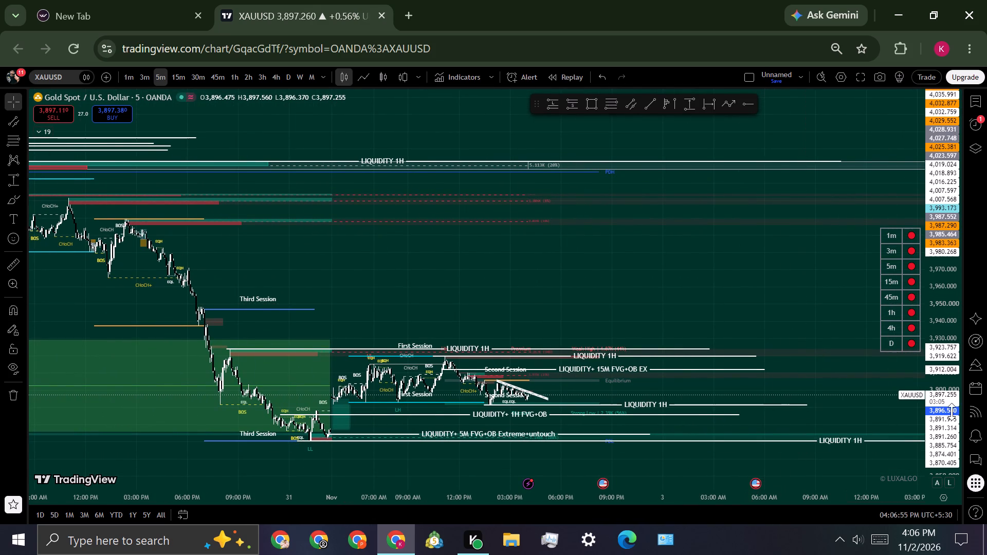
Examine the 2 Nov 5-minute range and descending channel between the 3,870.405 and 3,923.757 LIQUIDITY 1H levels.
{"action": "left_click_drag", "start_coordinate": [927, 463], "coordinate": [926, 370]}
{"action": "left_click_drag", "start_coordinate": [726, 375], "coordinate": [823, 170]}
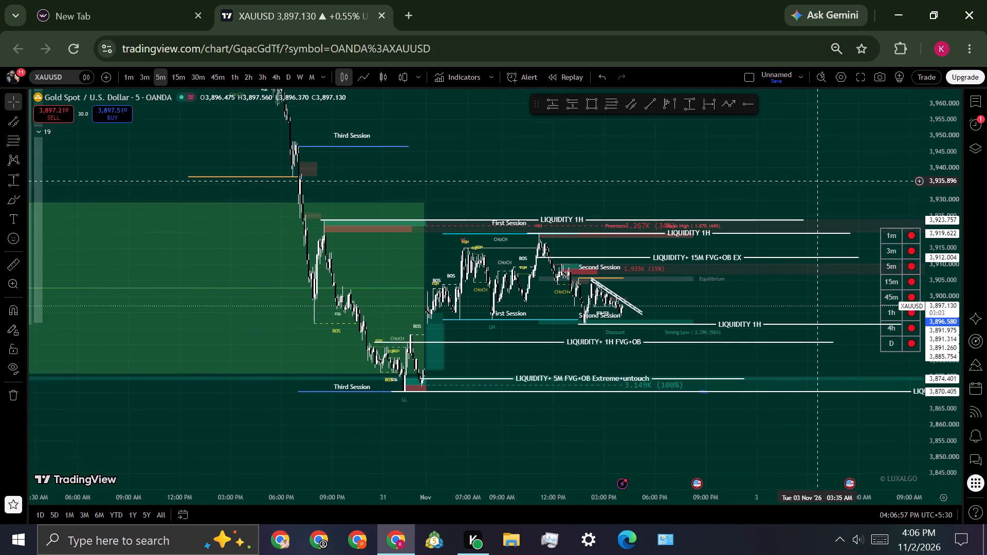
{"action": "left_click_drag", "start_coordinate": [823, 170], "coordinate": [828, 158]}
{"action": "left_click_drag", "start_coordinate": [953, 409], "coordinate": [934, 279]}
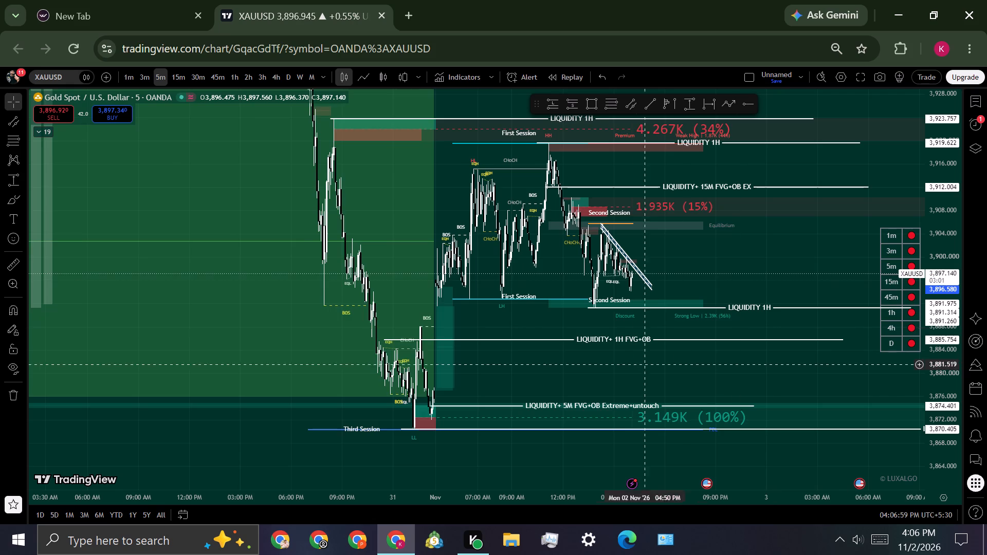
{"action": "scroll", "coordinate": [636, 367], "scroll_direction": "up", "scroll_amount": 3}
{"action": "left_click_drag", "start_coordinate": [641, 237], "coordinate": [857, 303]}
{"action": "scroll", "coordinate": [843, 310], "scroll_direction": "up", "scroll_amount": 2}
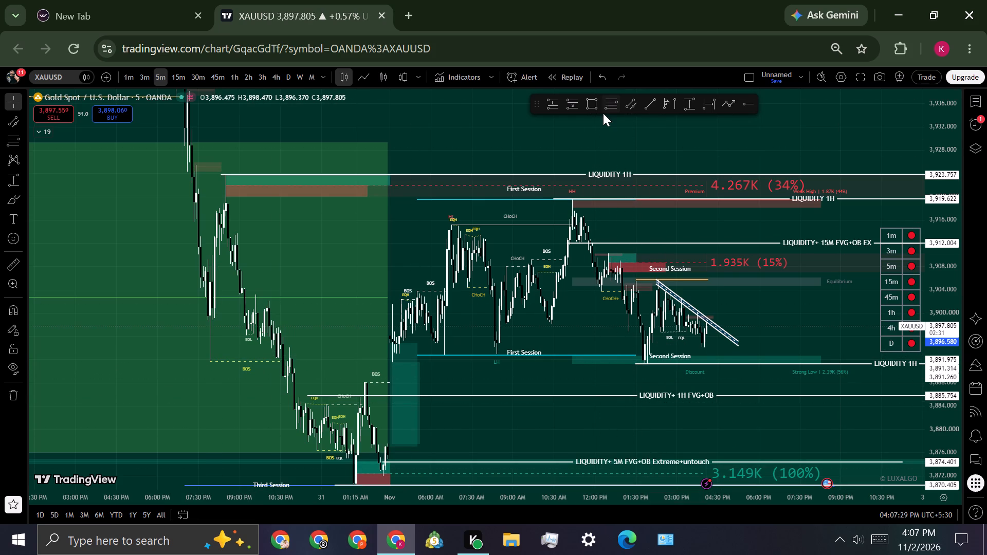
Switch to the 15-minute chart and examine the descending channel against the surrounding liquidity and FVG+OB levels.
{"action": "left_click", "coordinate": [172, 71]}
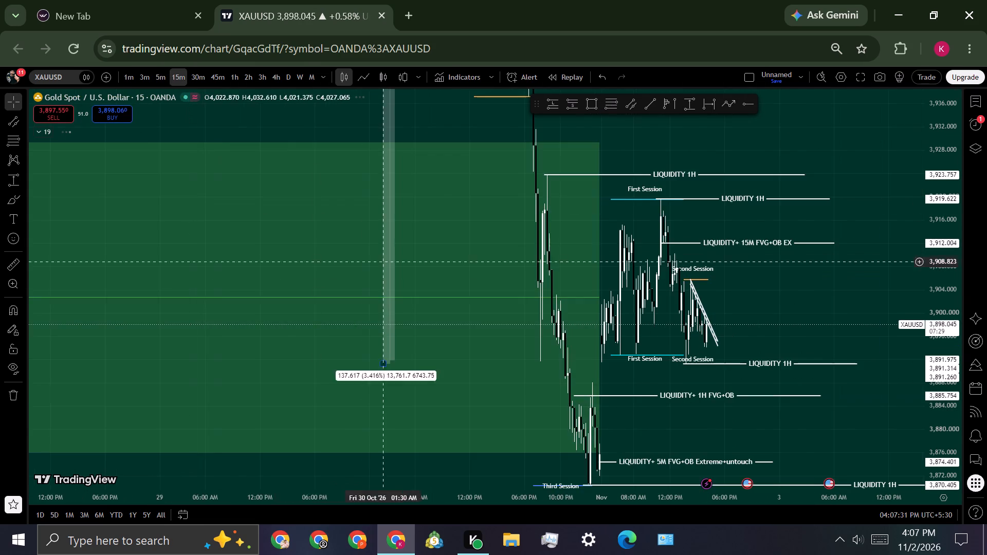
{"action": "scroll", "coordinate": [306, 291], "scroll_direction": "up", "scroll_amount": 4}
{"action": "left_click_drag", "start_coordinate": [781, 296], "coordinate": [678, 295]}
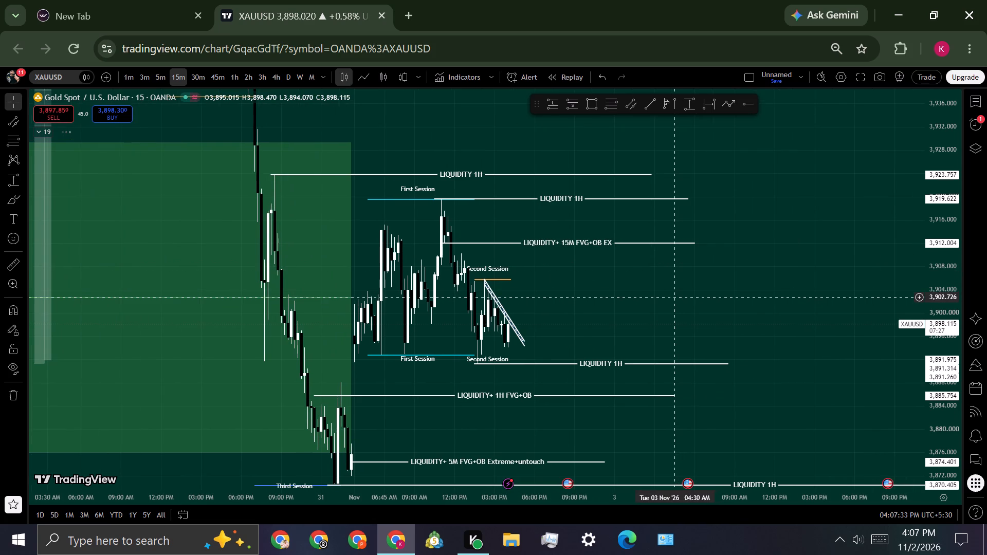
{"action": "left_click_drag", "start_coordinate": [673, 297], "coordinate": [673, 288]}
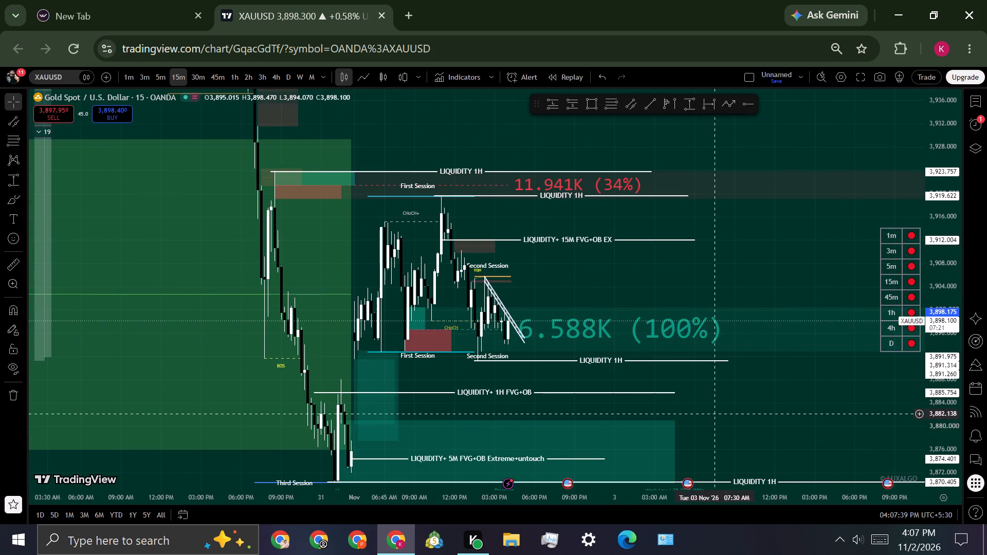
{"action": "scroll", "coordinate": [935, 270], "scroll_direction": "down", "scroll_amount": 4}
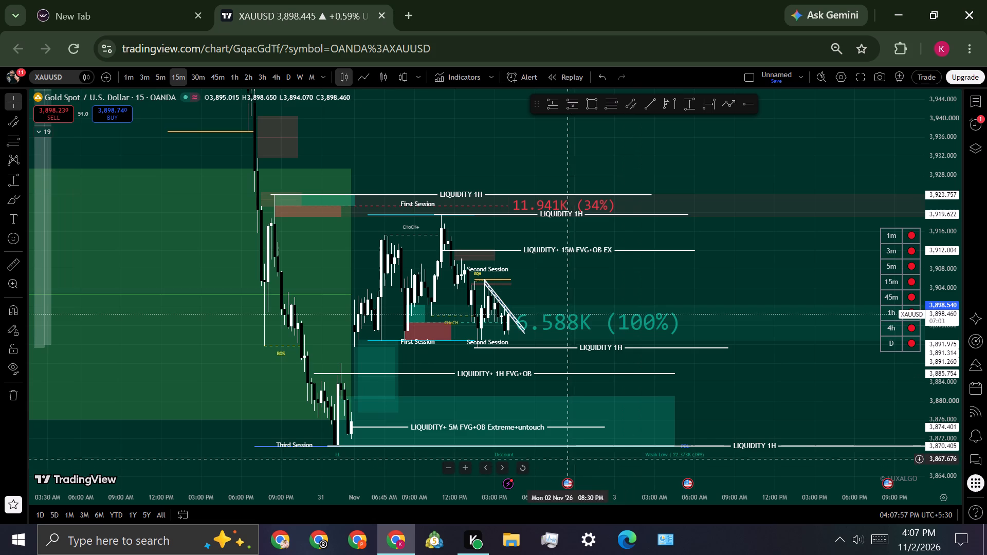
Measure the possible drop from the current price to the LIQUIDITY+ 5M FVG+OB Extreme+untouch level on the 15-minute chart.
{"action": "left_click_drag", "start_coordinate": [533, 435], "coordinate": [535, 357], "text": "shift"}
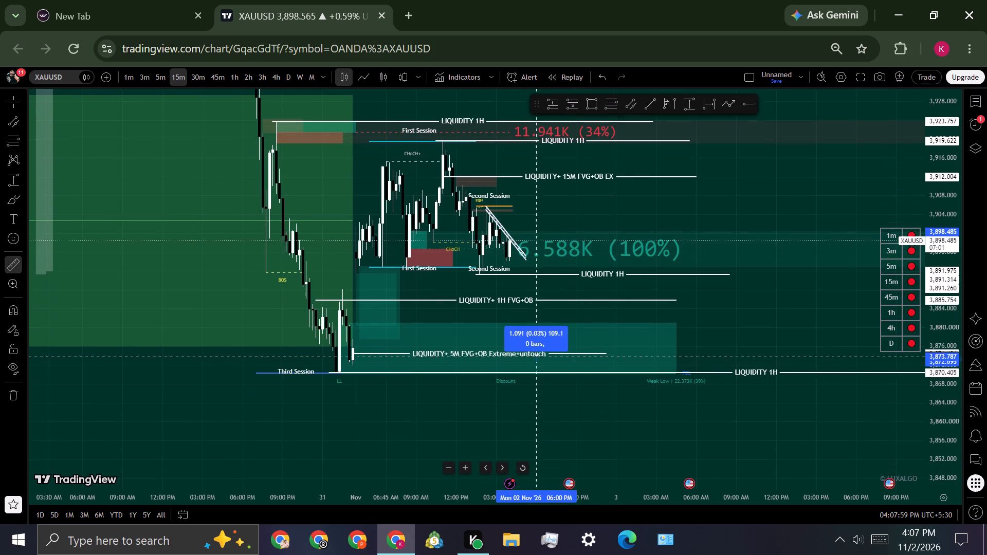
{"action": "left_click_drag", "start_coordinate": [535, 357], "coordinate": [527, 421], "text": "shift"}
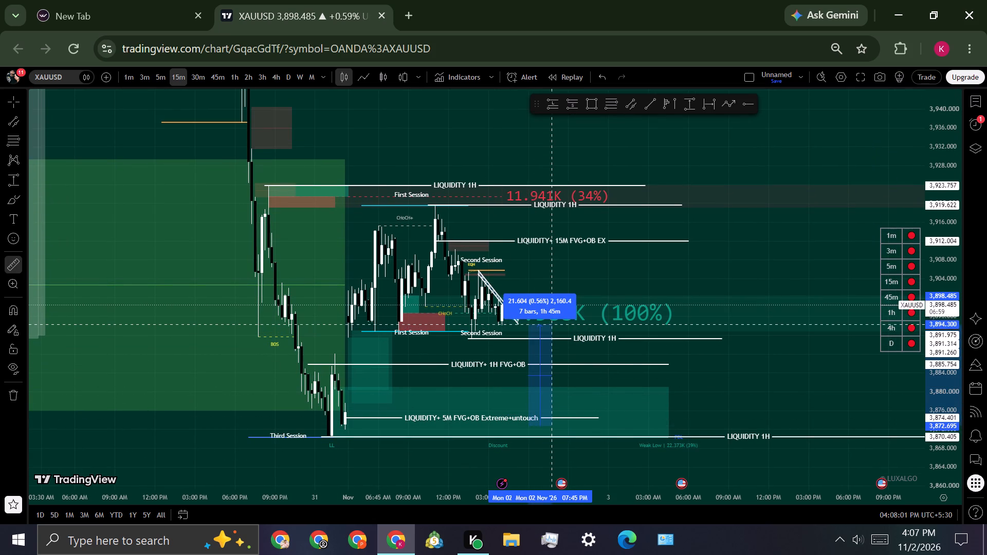
{"action": "left_click", "coordinate": [534, 308]}
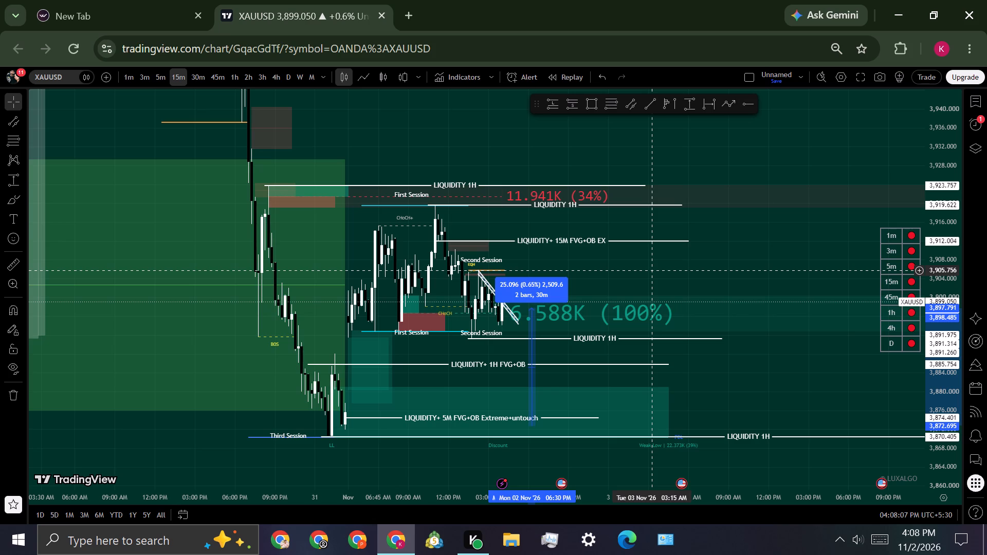
{"action": "left_click", "coordinate": [709, 283]}
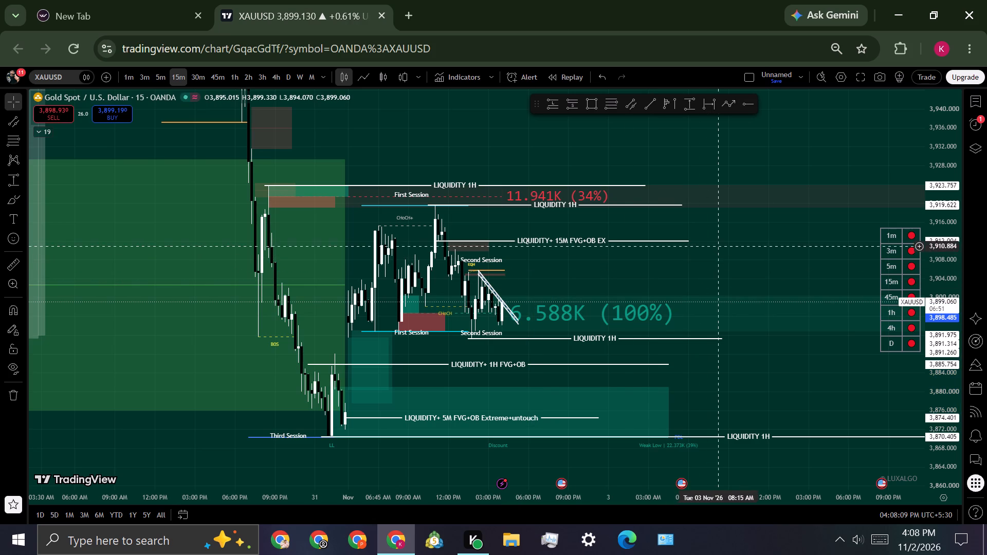
Switch to the 3-minute chart and examine the 2 Nov sessions and descending channel against the surrounding liquidity levels.
{"action": "left_click", "coordinate": [149, 78]}
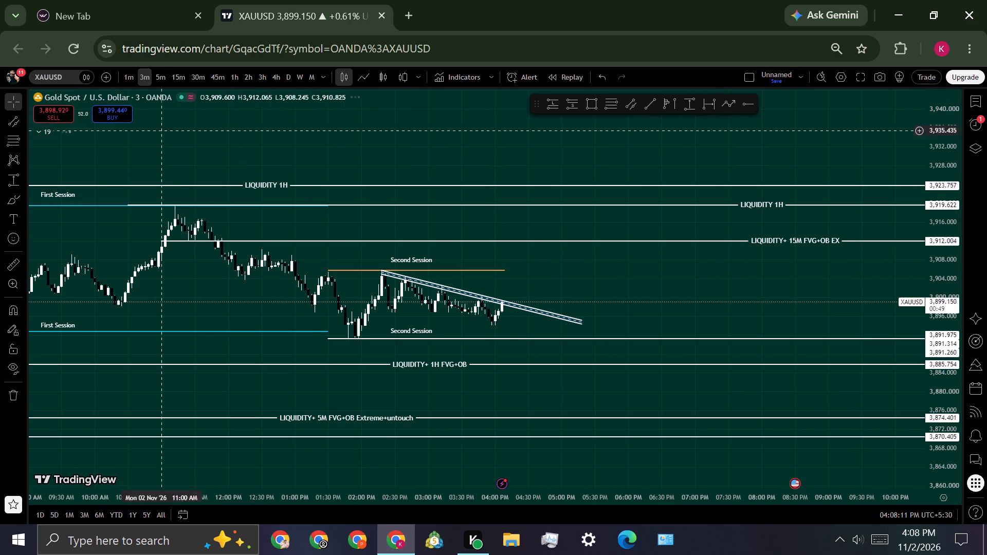
{"action": "left_click_drag", "start_coordinate": [924, 392], "coordinate": [951, 356]}
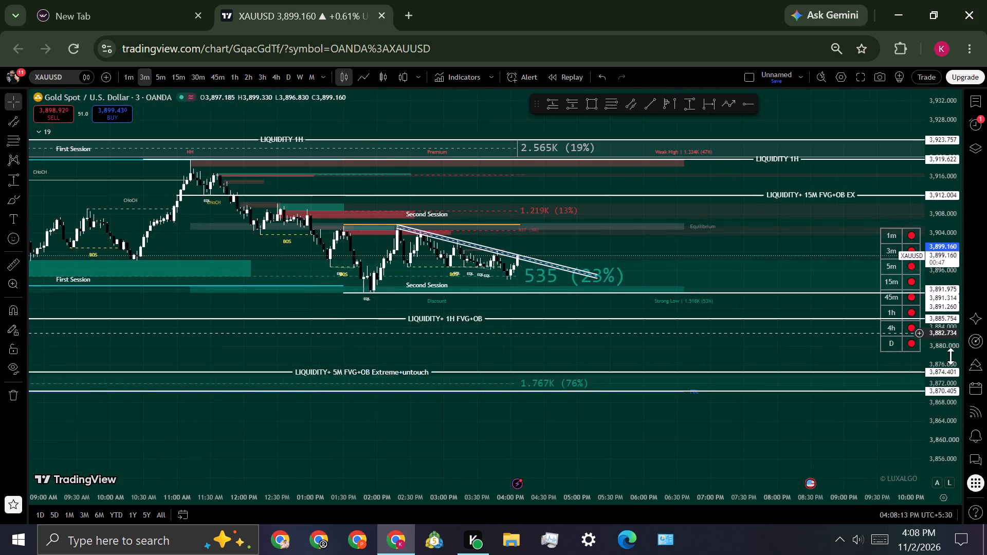
{"action": "left_click_drag", "start_coordinate": [951, 356], "coordinate": [958, 372]}
{"action": "left_click_drag", "start_coordinate": [949, 392], "coordinate": [935, 164]}
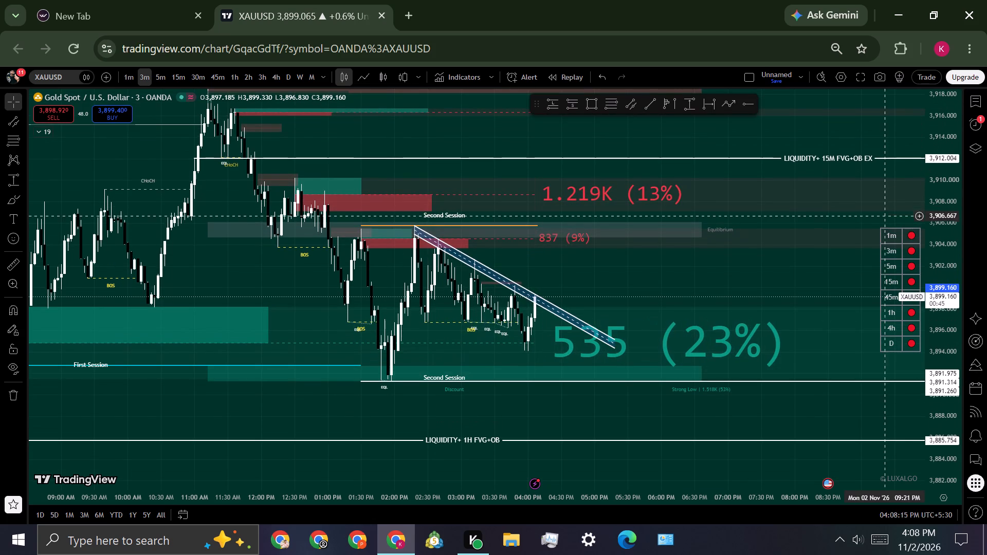
{"action": "scroll", "coordinate": [941, 270], "scroll_direction": "down", "scroll_amount": 4}
{"action": "scroll", "coordinate": [751, 249], "scroll_direction": "down", "scroll_amount": 2}
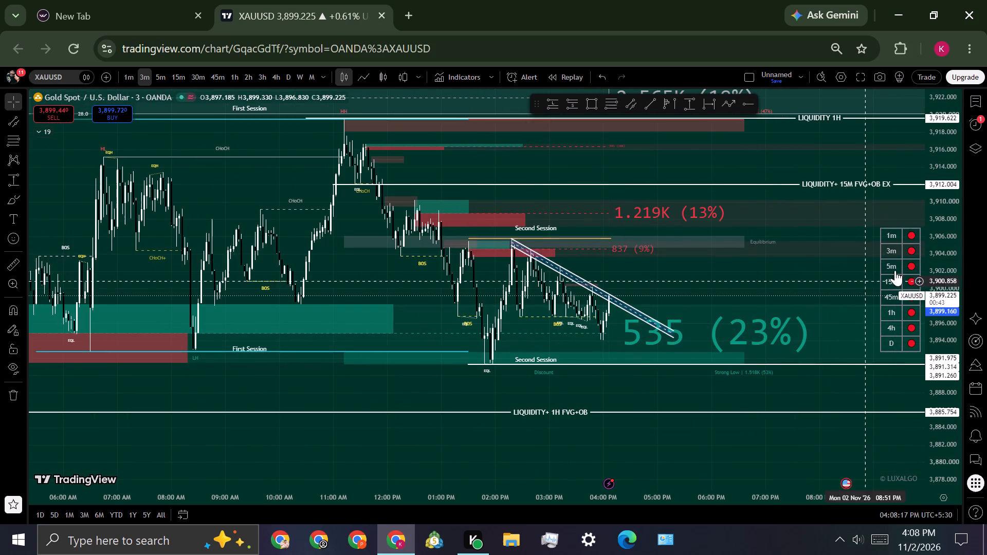
{"action": "scroll", "coordinate": [960, 267], "scroll_direction": "down", "scroll_amount": 6}
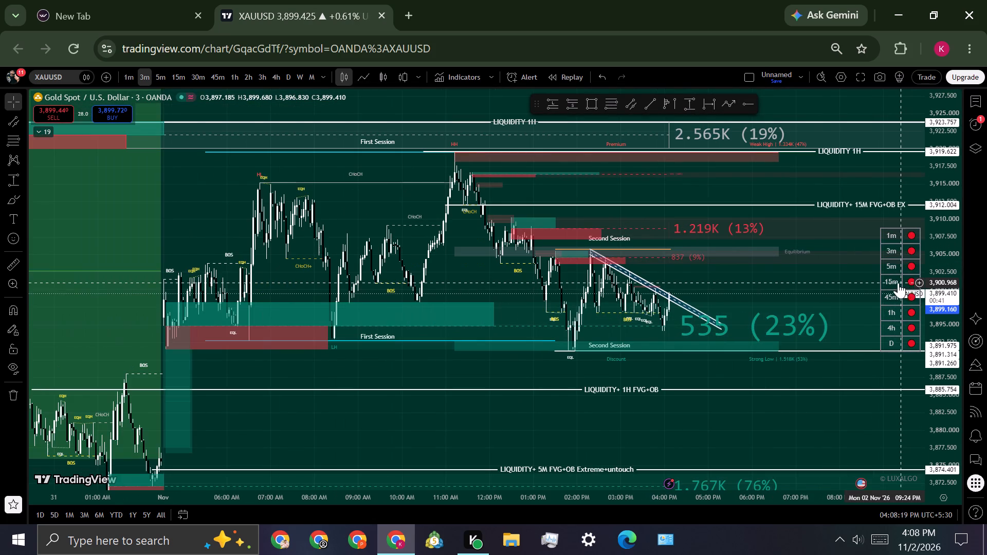
{"action": "scroll", "coordinate": [933, 291], "scroll_direction": "down", "scroll_amount": 3}
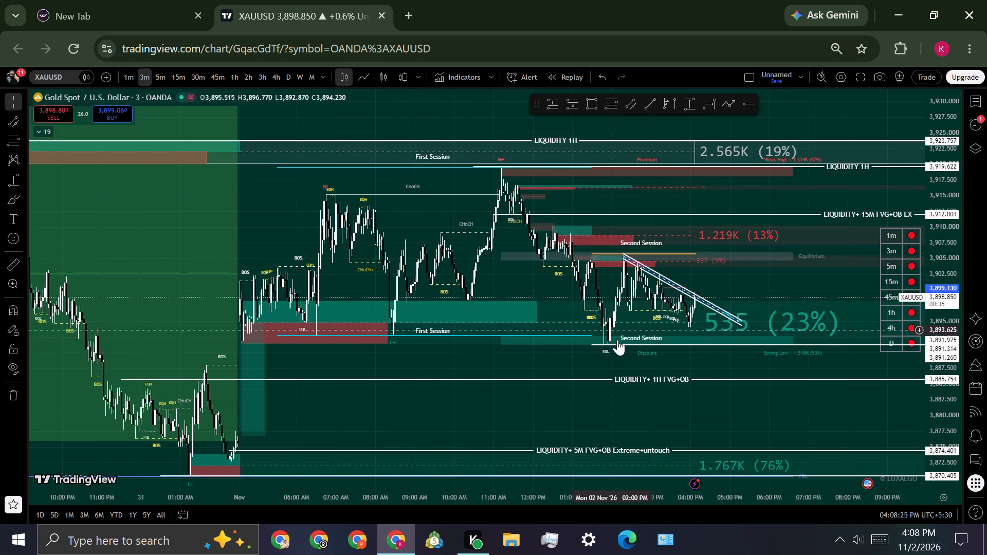
{"action": "left_click_drag", "start_coordinate": [735, 430], "coordinate": [625, 408]}
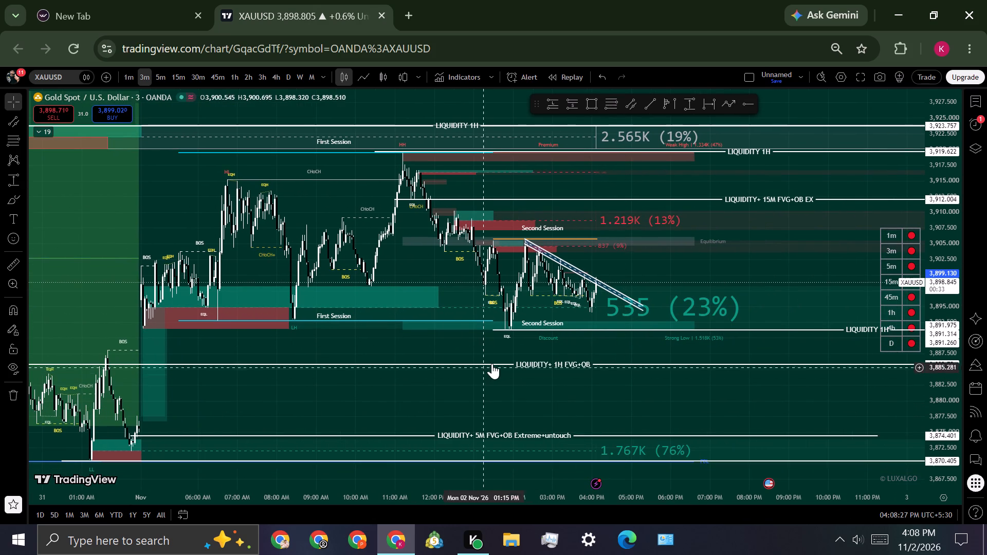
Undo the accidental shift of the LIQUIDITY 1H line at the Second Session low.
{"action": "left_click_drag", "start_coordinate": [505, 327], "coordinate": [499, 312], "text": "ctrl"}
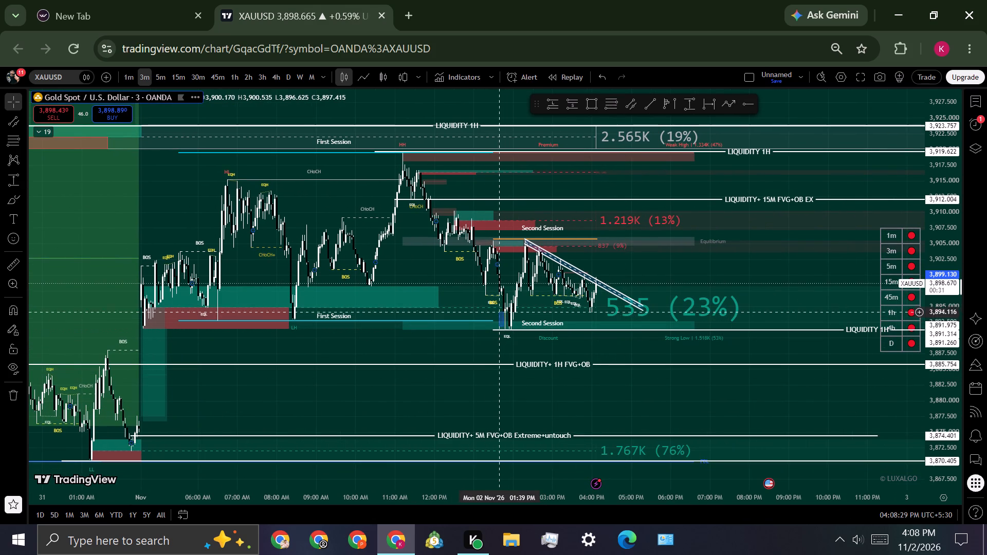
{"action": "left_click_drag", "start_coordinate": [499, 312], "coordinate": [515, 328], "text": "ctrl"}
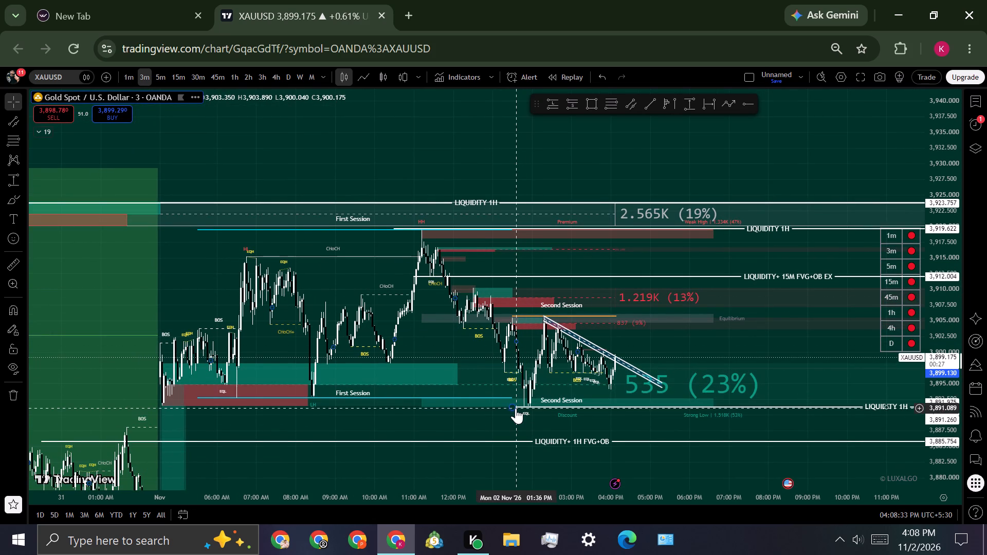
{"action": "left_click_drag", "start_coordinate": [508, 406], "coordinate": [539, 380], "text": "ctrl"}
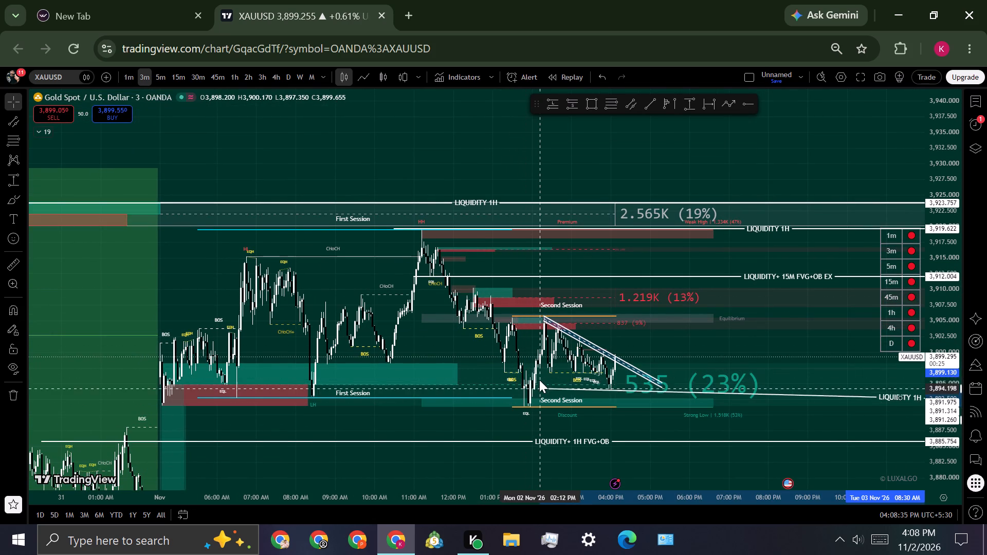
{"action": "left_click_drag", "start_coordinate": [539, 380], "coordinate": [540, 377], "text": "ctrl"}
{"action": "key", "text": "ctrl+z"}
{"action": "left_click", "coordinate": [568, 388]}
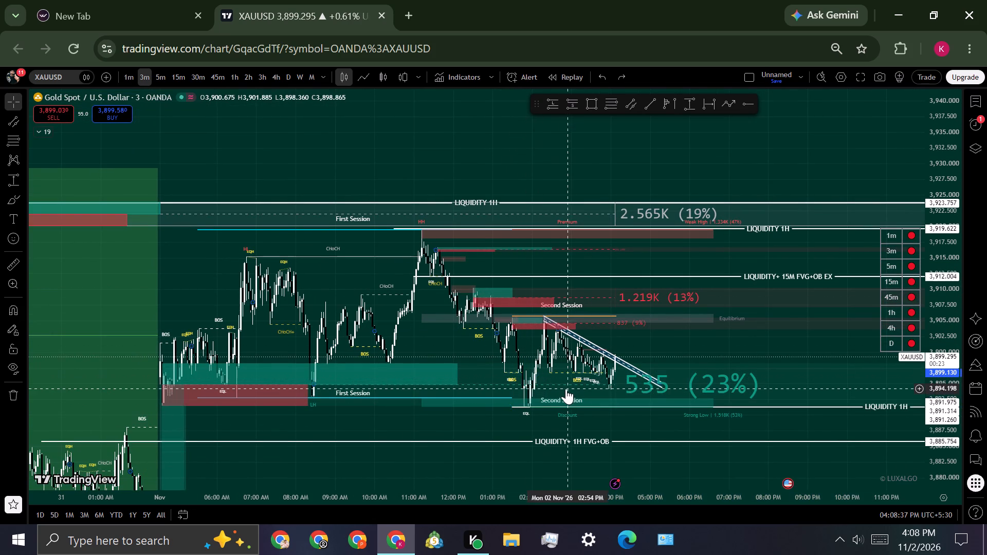
Measure the possible rise from the LIQUIDITY 1H line at the Second Session low to the 3,919.622 LIQUIDITY 1H level.
{"action": "left_click", "coordinate": [500, 413], "text": "ctrl"}
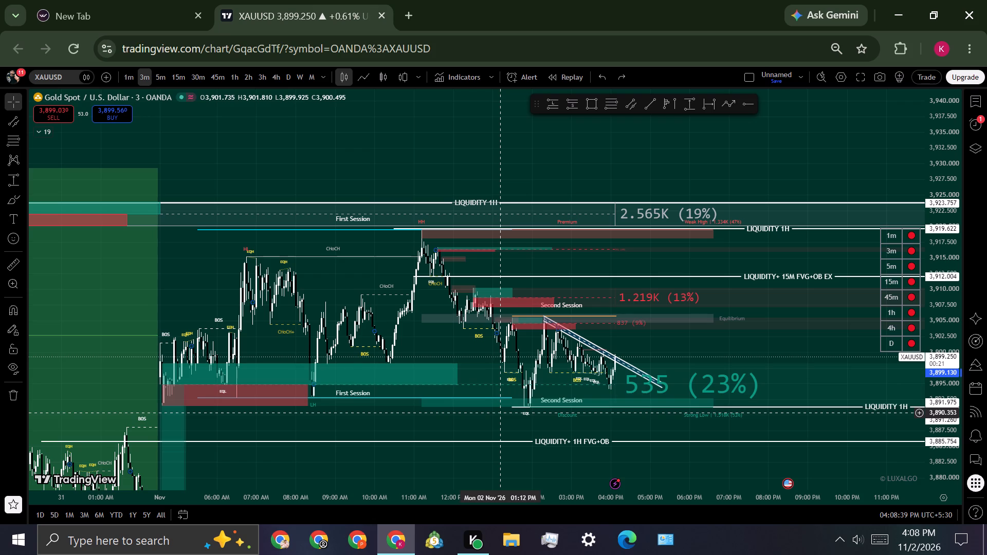
{"action": "left_click_drag", "start_coordinate": [498, 408], "coordinate": [499, 409], "text": "ctrl"}
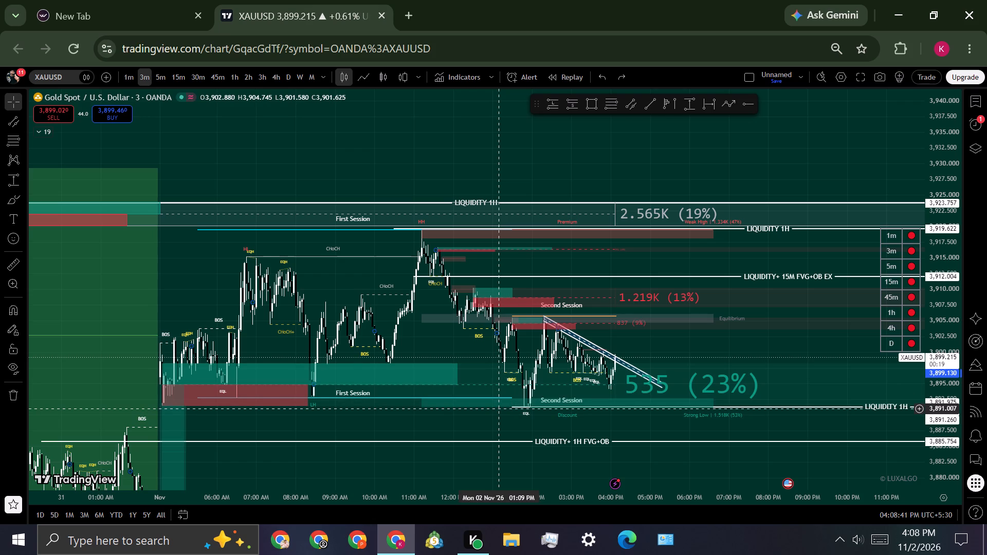
{"action": "left_click_drag", "start_coordinate": [499, 409], "coordinate": [554, 260], "text": "ctrl"}
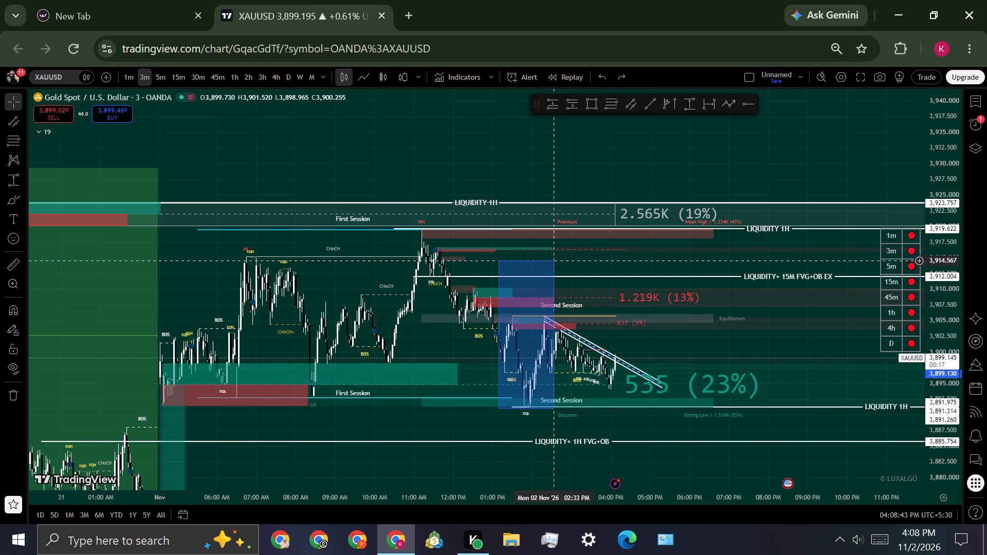
{"action": "left_click_drag", "start_coordinate": [554, 260], "coordinate": [566, 244], "text": "ctrl"}
{"action": "left_click", "coordinate": [497, 409]}
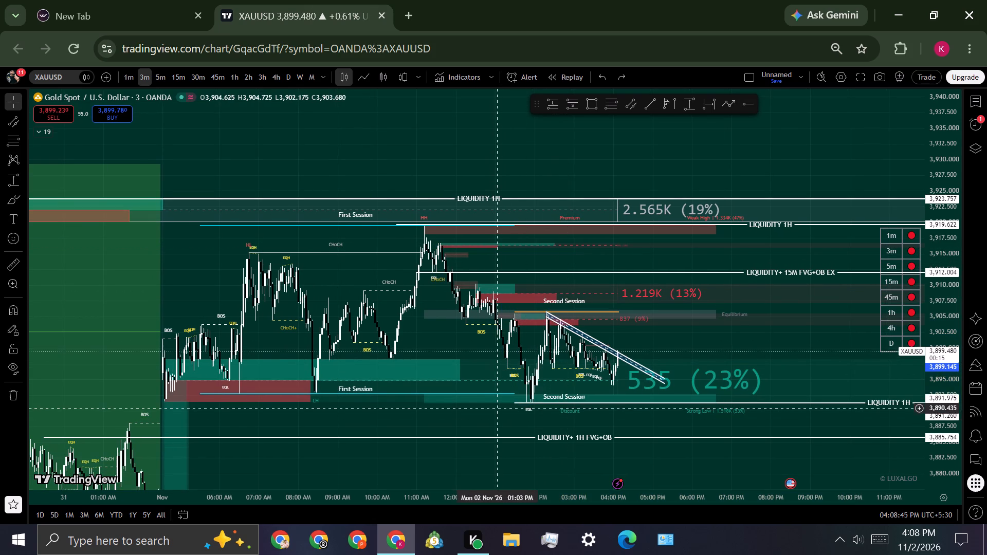
{"action": "left_click_drag", "start_coordinate": [496, 403], "coordinate": [498, 405]}
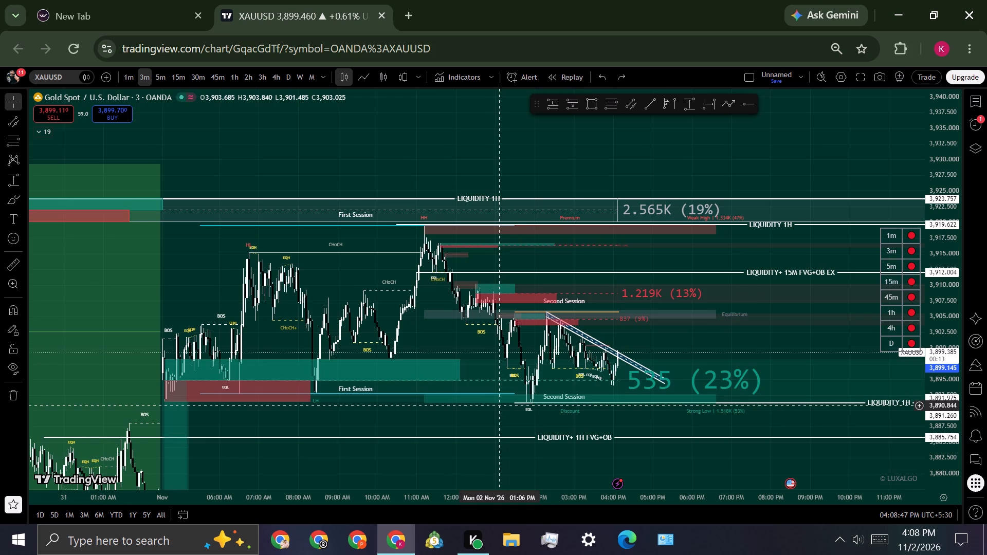
{"action": "left_click_drag", "start_coordinate": [498, 405], "coordinate": [510, 392]}
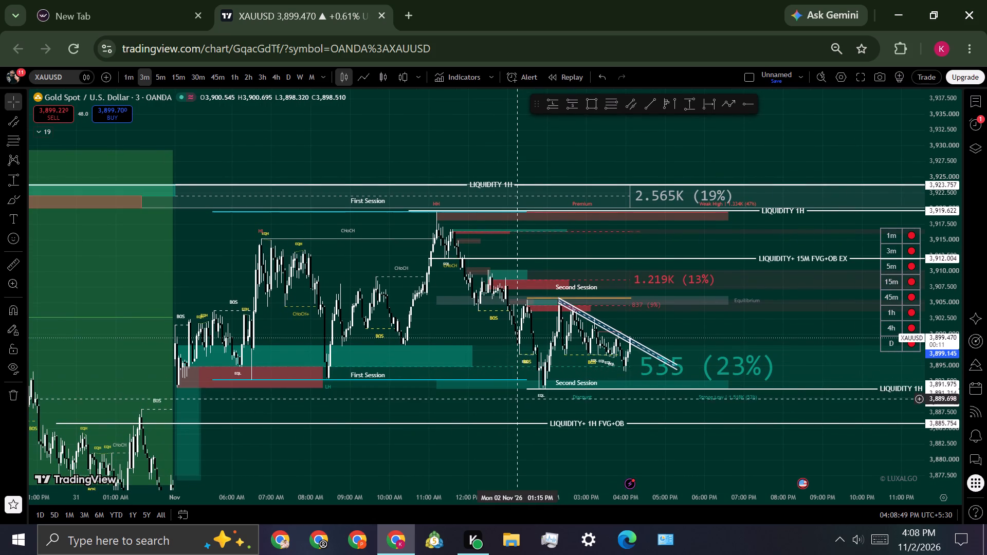
{"action": "left_click_drag", "start_coordinate": [518, 396], "coordinate": [520, 383]}
{"action": "left_click_drag", "start_coordinate": [517, 381], "coordinate": [521, 403], "text": "shift"}
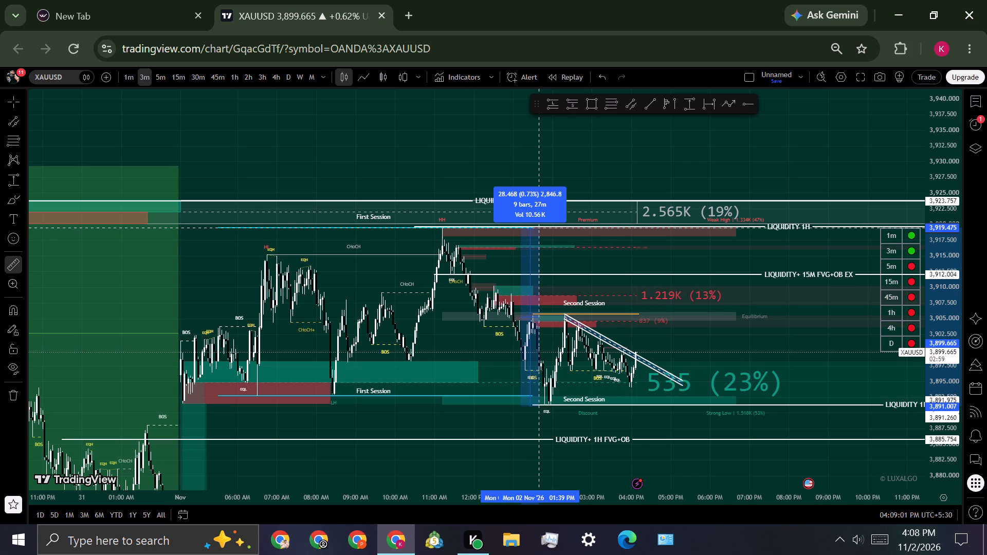
{"action": "left_click", "coordinate": [539, 228]}
{"action": "left_click_drag", "start_coordinate": [755, 290], "coordinate": [707, 282]}
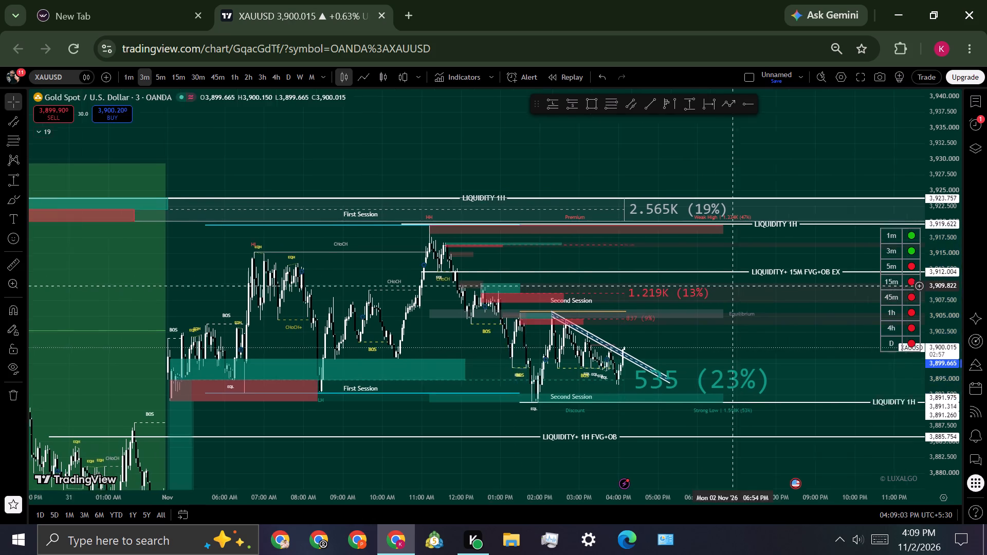
Examine the 3-minute range between the 3,923.757 and 3,870.405 liquidity levels, including the FVG+OB levels below the current price.
{"action": "left_click_drag", "start_coordinate": [707, 282], "coordinate": [539, 232]}
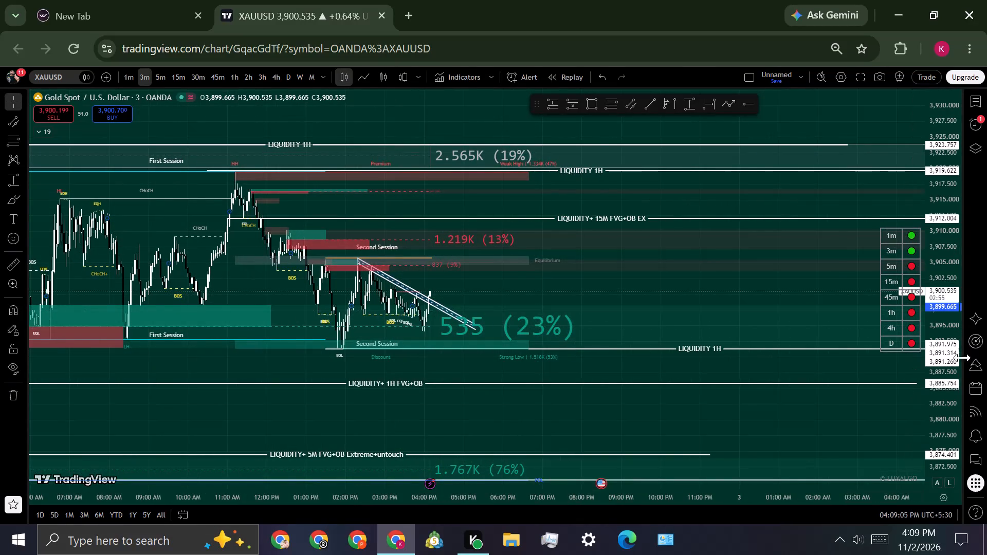
{"action": "scroll", "coordinate": [912, 341], "scroll_direction": "down", "scroll_amount": 3}
{"action": "scroll", "coordinate": [620, 321], "scroll_direction": "up", "scroll_amount": 2}
{"action": "left_click_drag", "start_coordinate": [586, 283], "coordinate": [837, 280]}
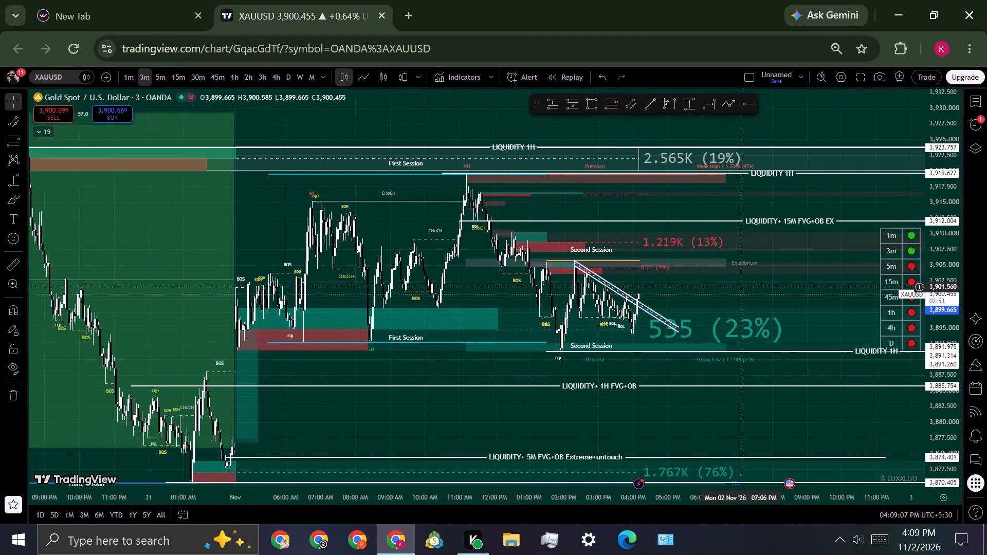
{"action": "left_click_drag", "start_coordinate": [837, 280], "coordinate": [698, 312]}
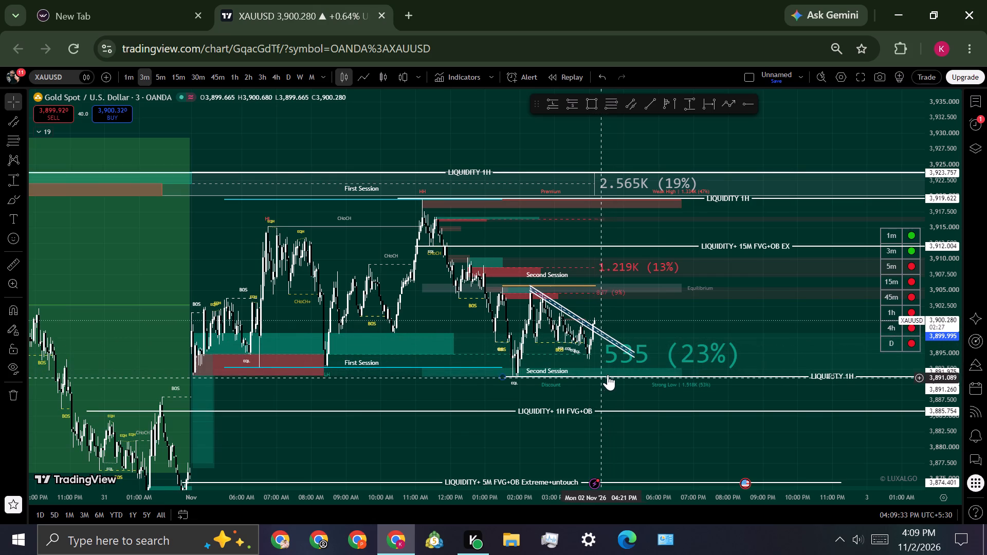
{"action": "left_click_drag", "start_coordinate": [647, 448], "coordinate": [619, 318]}
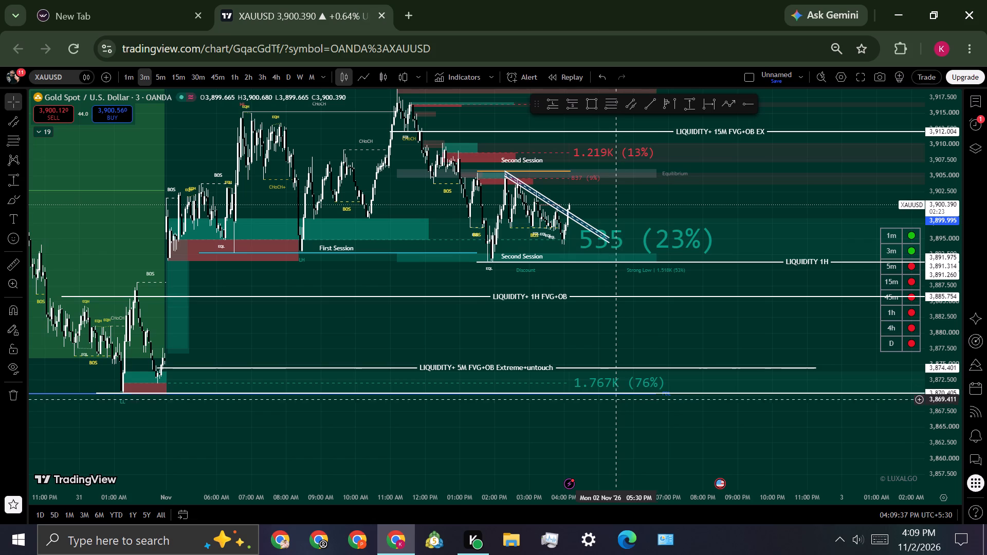
{"action": "left_click_drag", "start_coordinate": [657, 338], "coordinate": [660, 465]}
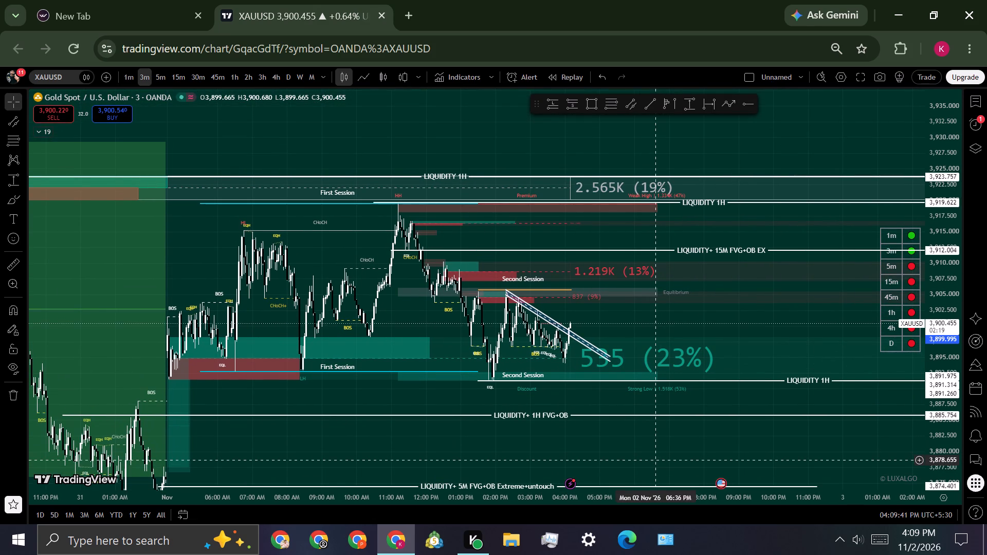
{"action": "scroll", "coordinate": [655, 460], "scroll_direction": "up", "scroll_amount": 1}
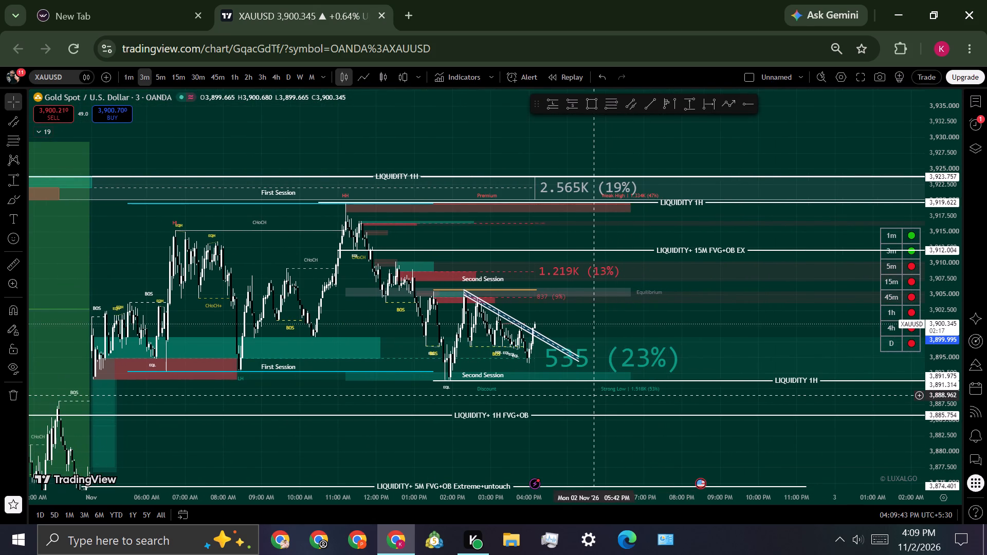
{"action": "left_click_drag", "start_coordinate": [594, 395], "coordinate": [682, 374]}
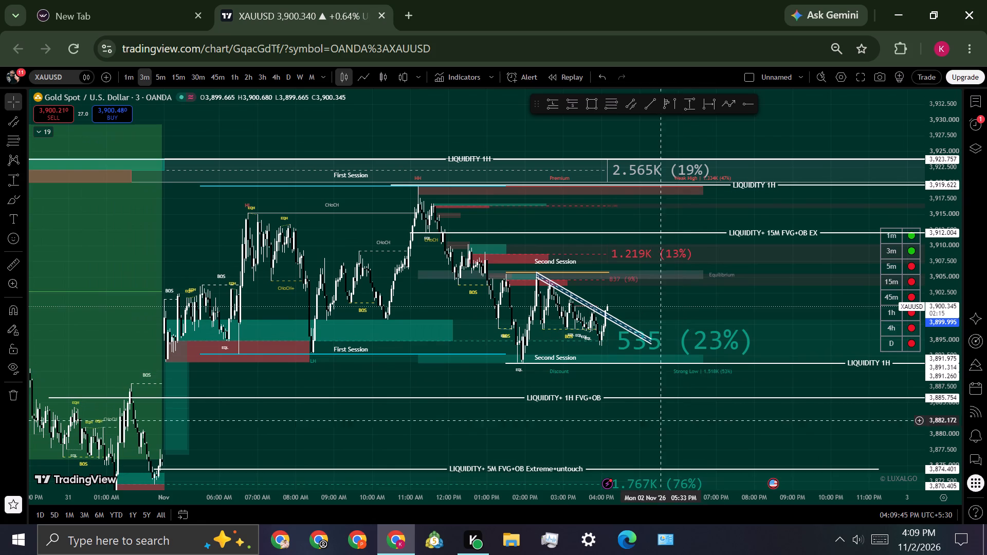
{"action": "left_click_drag", "start_coordinate": [654, 429], "coordinate": [663, 401]}
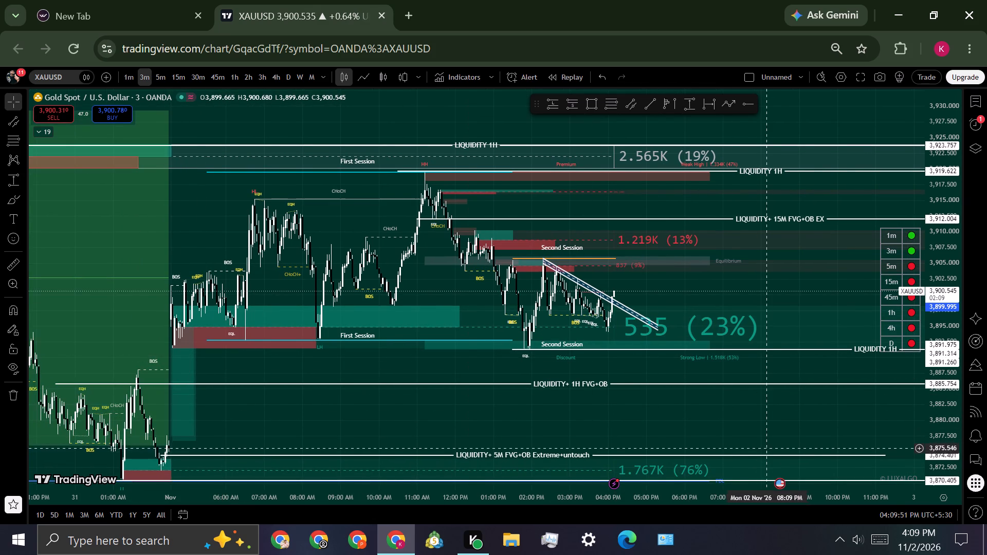
Examine the price's position against the descending channel and the Second Session supply zones below 3,912.004 on the 3-minute chart.
{"action": "scroll", "coordinate": [943, 423], "scroll_direction": "down", "scroll_amount": 2}
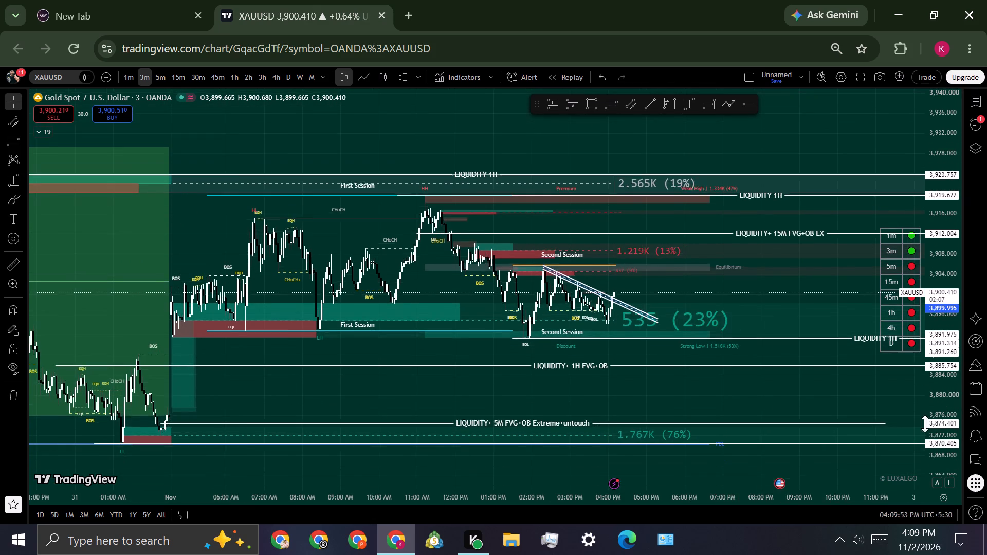
{"action": "scroll", "coordinate": [925, 423], "scroll_direction": "down", "scroll_amount": 1}
{"action": "left_click_drag", "start_coordinate": [727, 396], "coordinate": [618, 450]}
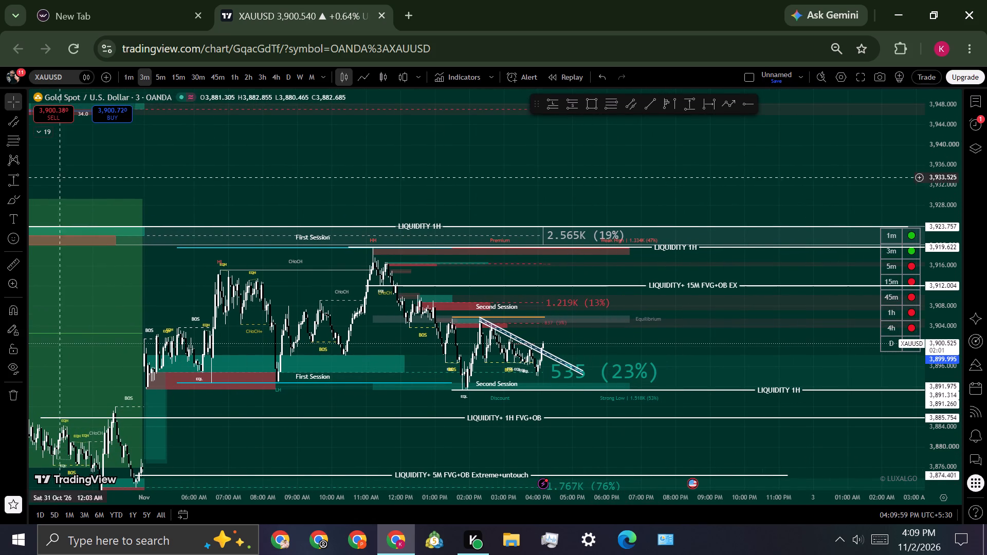
{"action": "left_click_drag", "start_coordinate": [574, 181], "coordinate": [732, 145]}
{"action": "left_click_drag", "start_coordinate": [944, 384], "coordinate": [921, 192]}
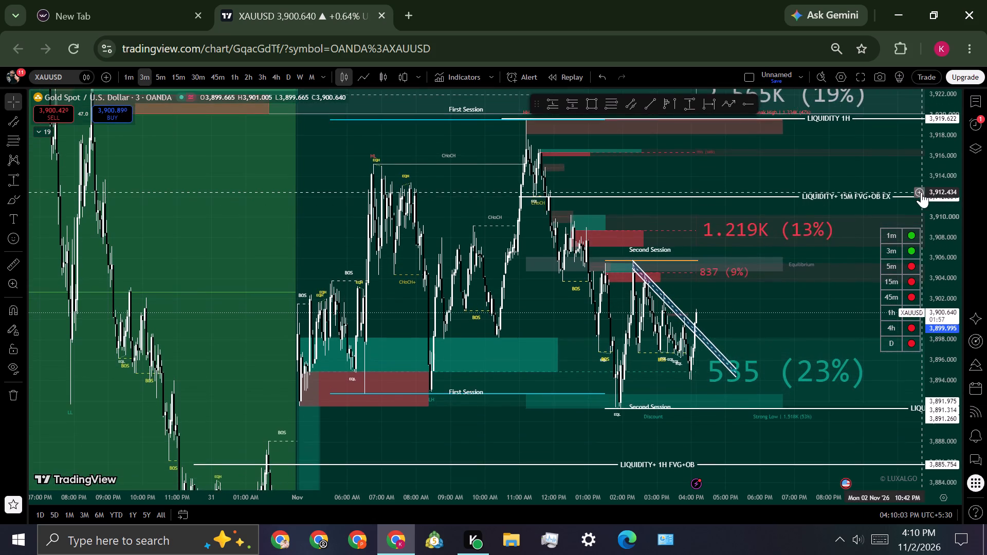
{"action": "left_click_drag", "start_coordinate": [921, 192], "coordinate": [937, 259]}
{"action": "scroll", "coordinate": [735, 444], "scroll_direction": "up", "scroll_amount": 3}
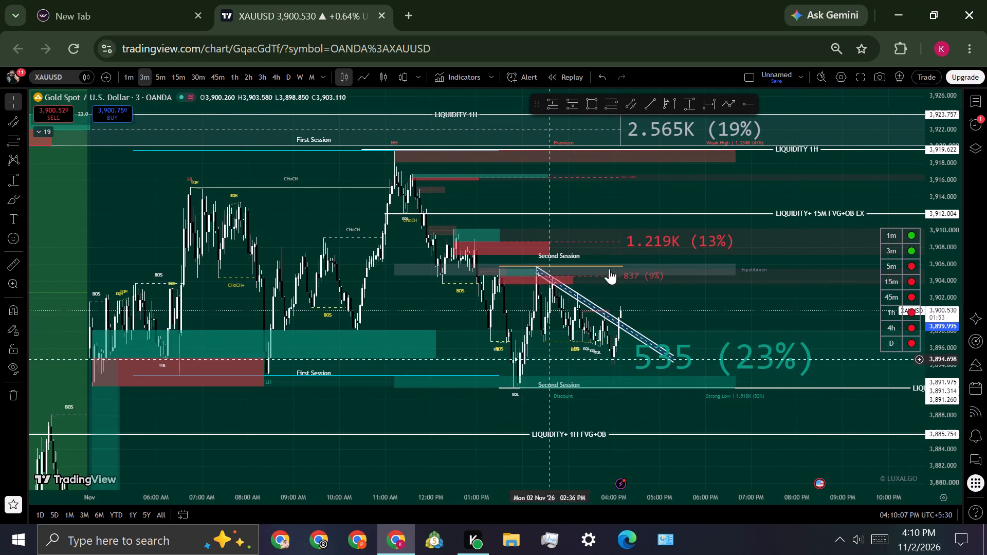
Draw a Fibonacci retracement from the session high at about 3,919.447 to the Second Session low at about 3,891.520.
{"action": "left_click", "coordinate": [616, 106]}
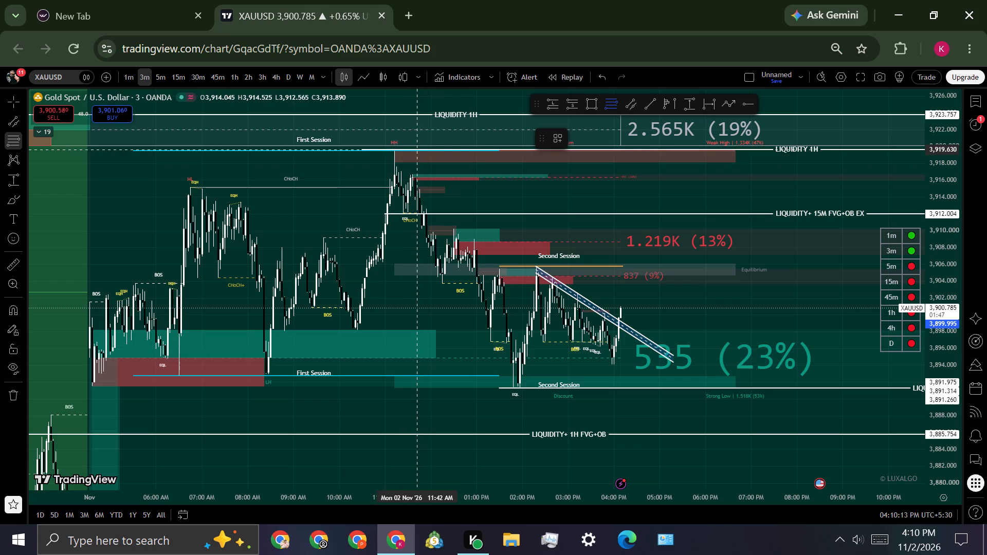
{"action": "left_click", "coordinate": [413, 151]}
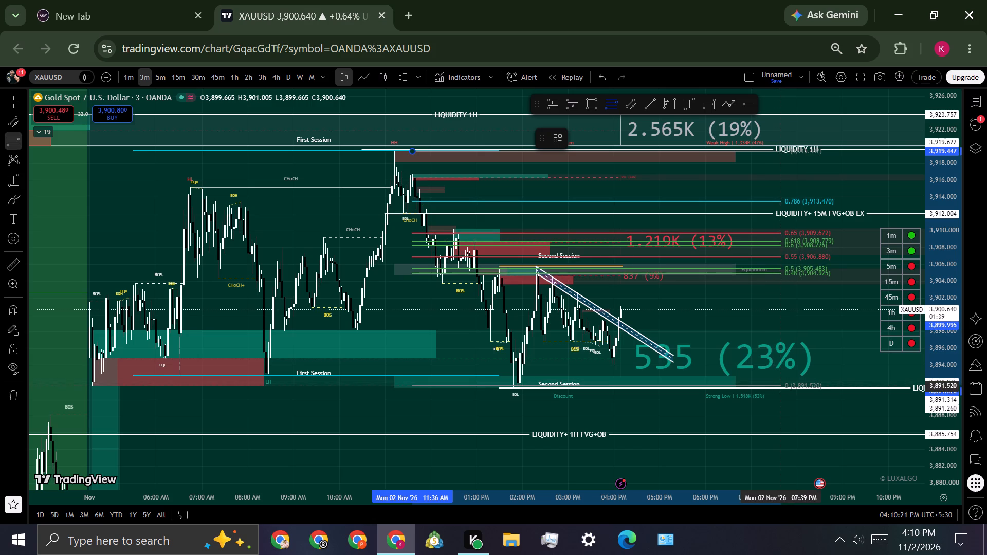
{"action": "left_click", "coordinate": [780, 386]}
Draw a projected price path from the recent low near 3,895 up to about 3,900.3 and down to about 3,884.3.
{"action": "left_click_drag", "start_coordinate": [761, 410], "coordinate": [746, 436]}
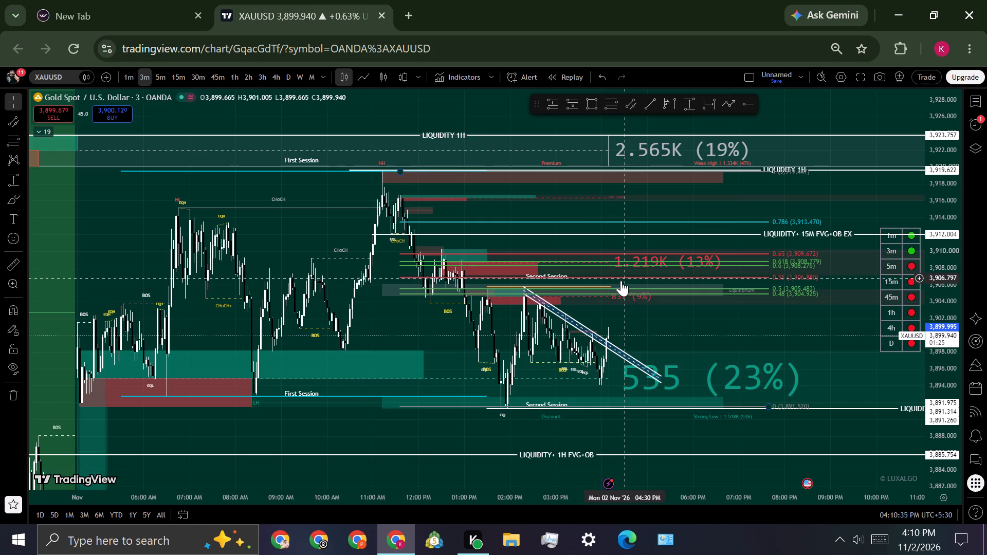
{"action": "left_click_drag", "start_coordinate": [681, 341], "coordinate": [640, 312]}
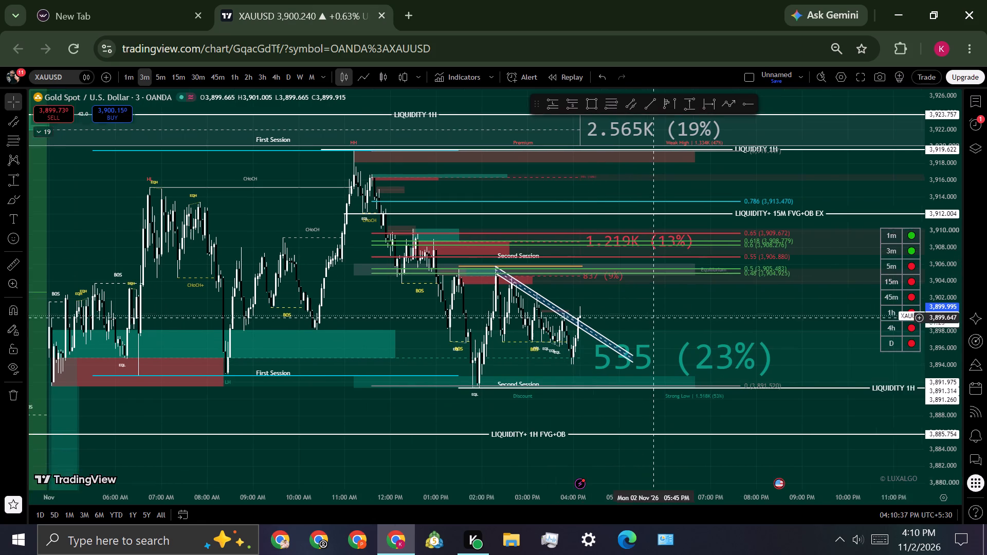
{"action": "left_click_drag", "start_coordinate": [640, 312], "coordinate": [632, 310]}
{"action": "left_click", "coordinate": [726, 101]}
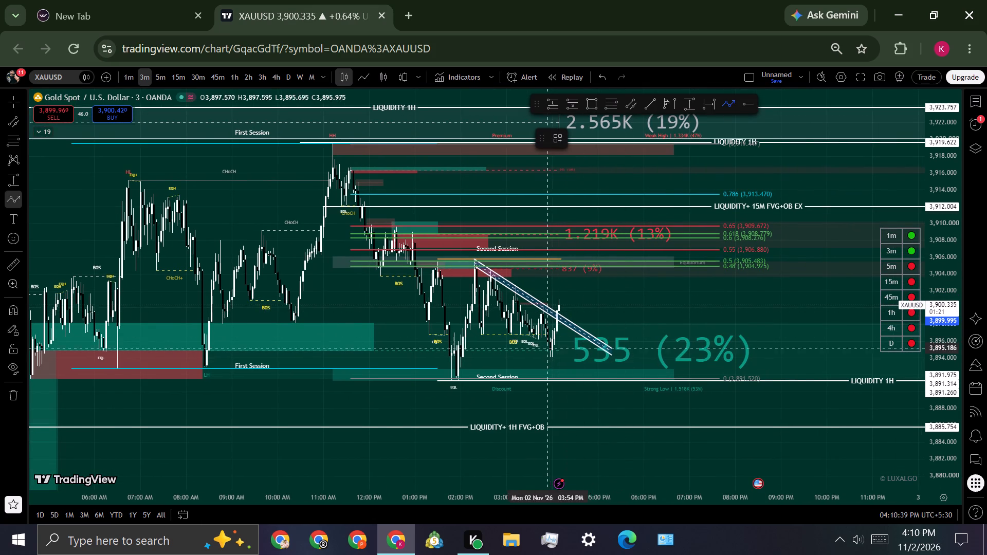
{"action": "left_click_drag", "start_coordinate": [553, 349], "coordinate": [553, 343]}
{"action": "left_click", "coordinate": [564, 305]}
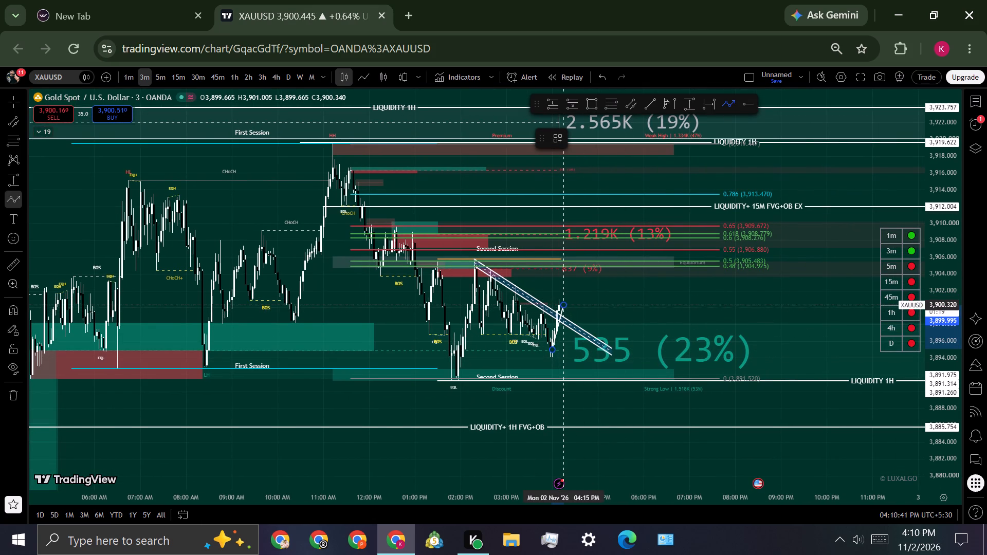
{"action": "left_click", "coordinate": [587, 439]}
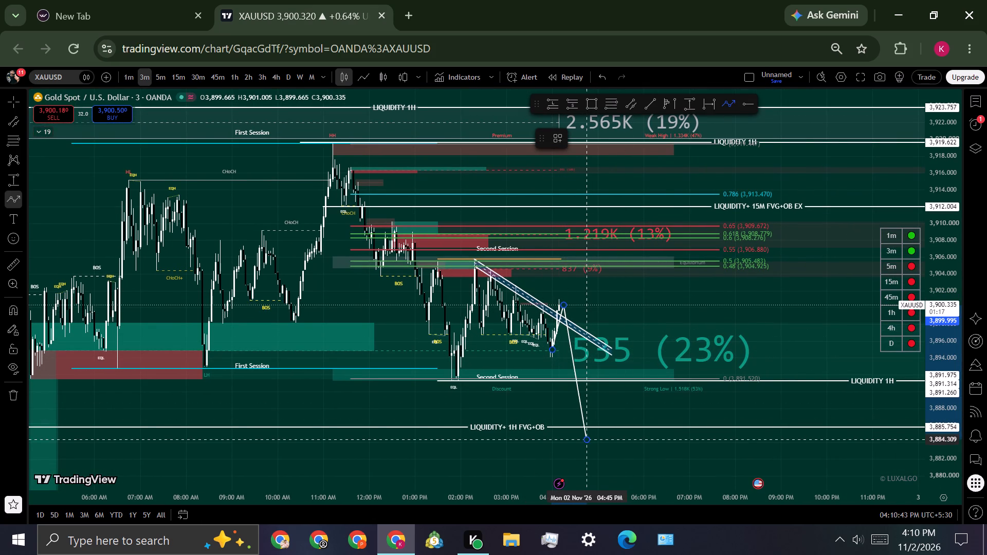
{"action": "right_click", "coordinate": [594, 428]}
Draw a second projected path from the same low up to about 3,907.3, down to 3,902, up to 3,904.8, and down to 3,882.4.
{"action": "left_click_drag", "start_coordinate": [648, 402], "coordinate": [637, 402]}
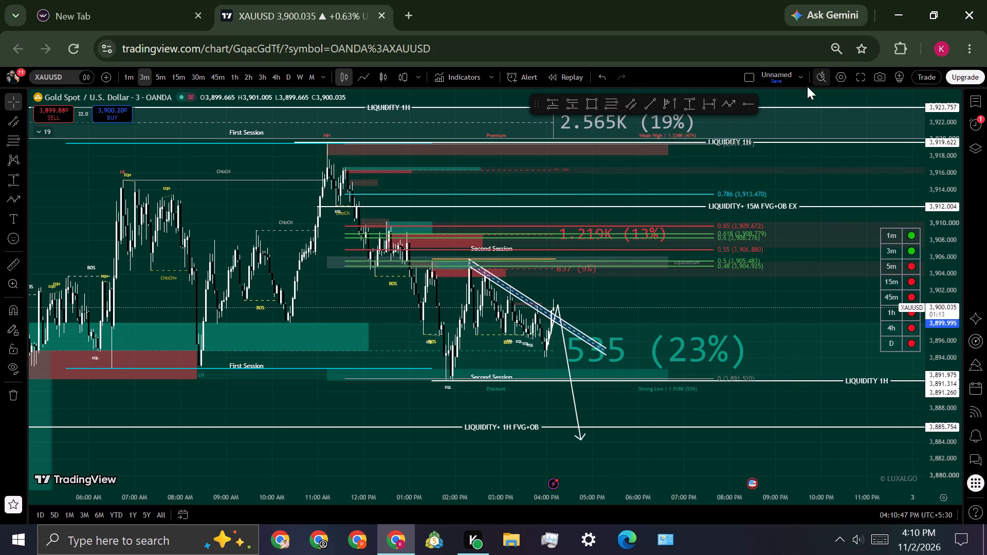
{"action": "left_click", "coordinate": [731, 106]}
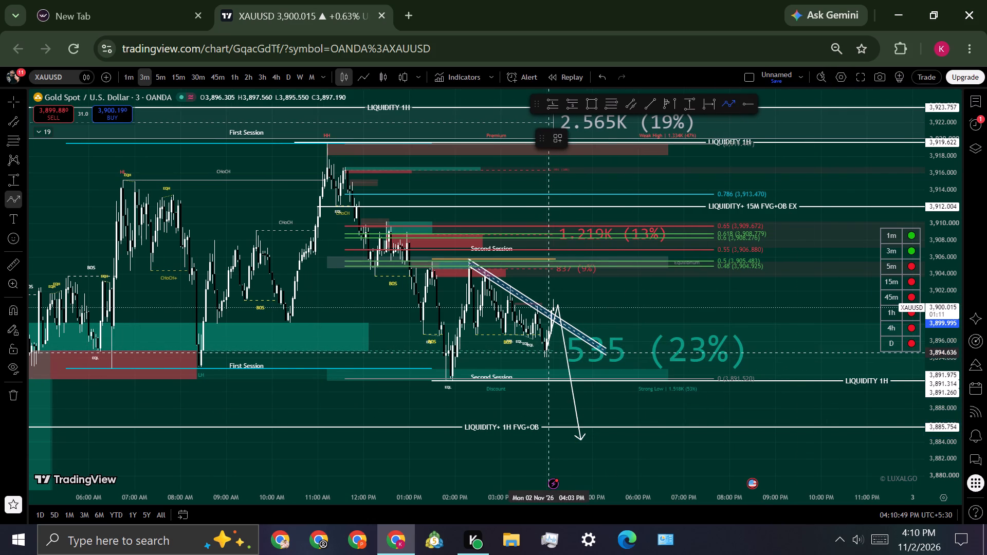
{"action": "left_click", "coordinate": [547, 353]}
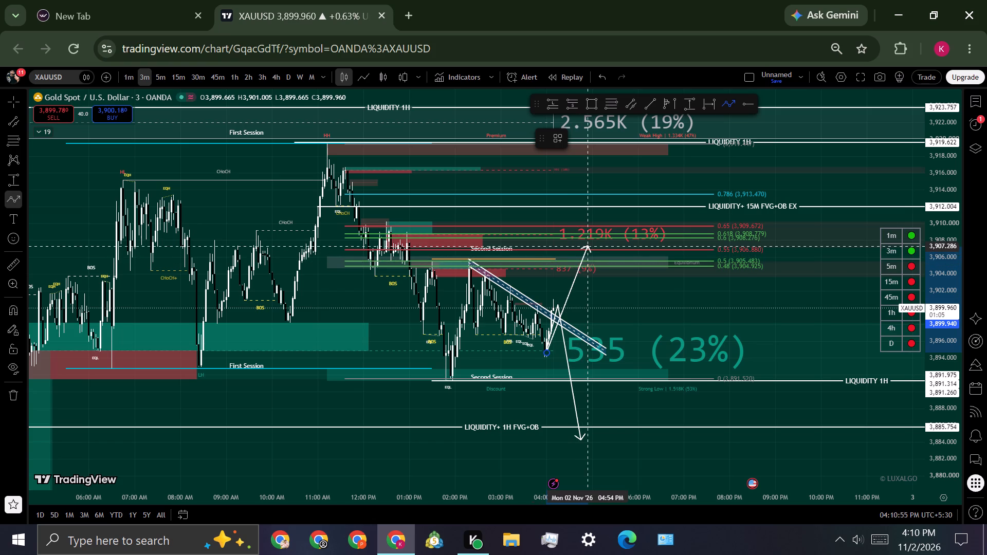
{"action": "left_click", "coordinate": [588, 246]}
{"action": "left_click", "coordinate": [600, 288]}
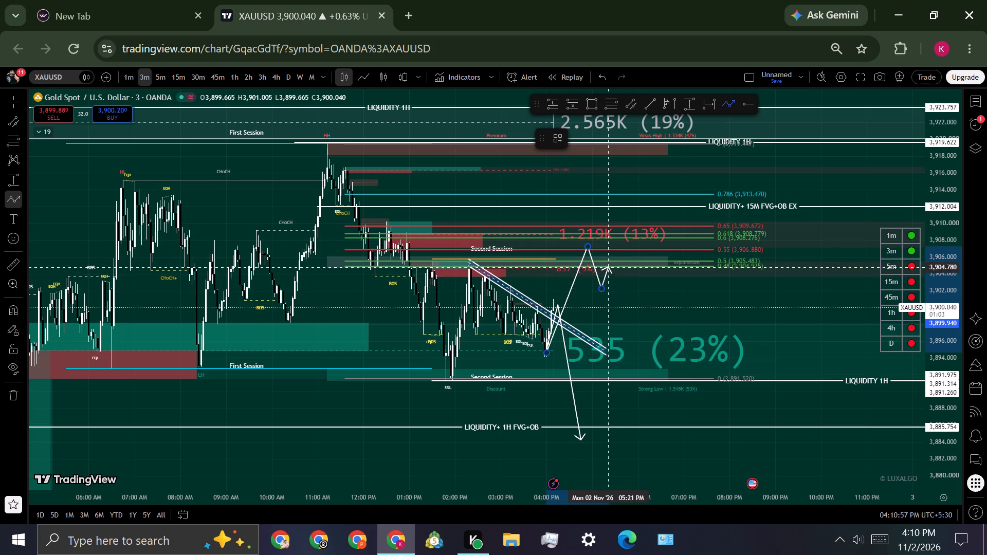
{"action": "left_click", "coordinate": [607, 266]}
{"action": "left_click", "coordinate": [657, 455]}
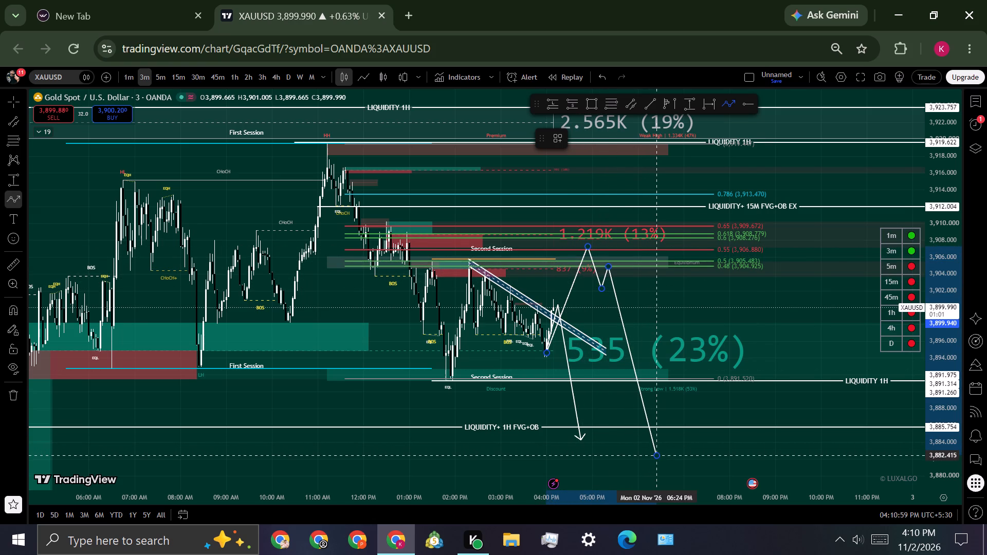
{"action": "right_click", "coordinate": [714, 419]}
{"action": "left_click", "coordinate": [745, 297]}
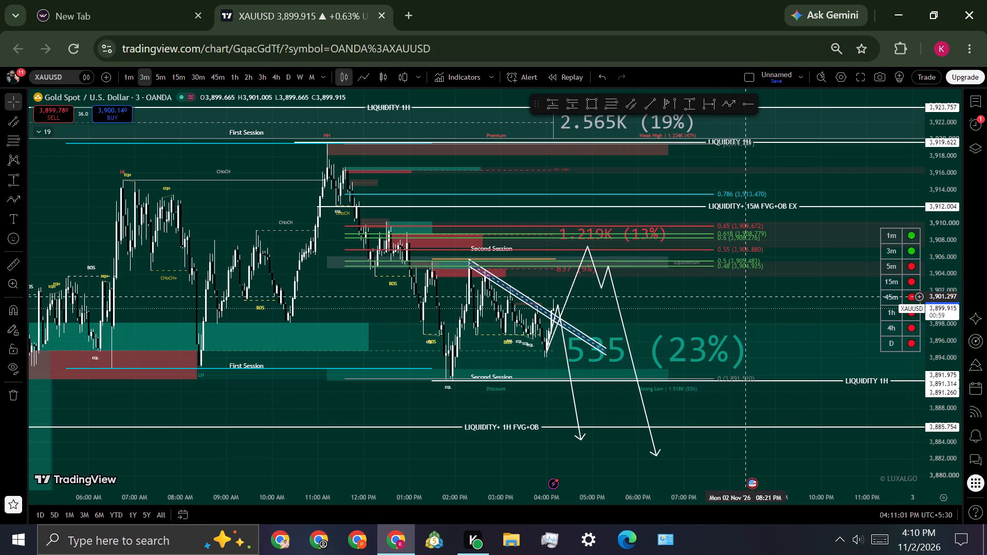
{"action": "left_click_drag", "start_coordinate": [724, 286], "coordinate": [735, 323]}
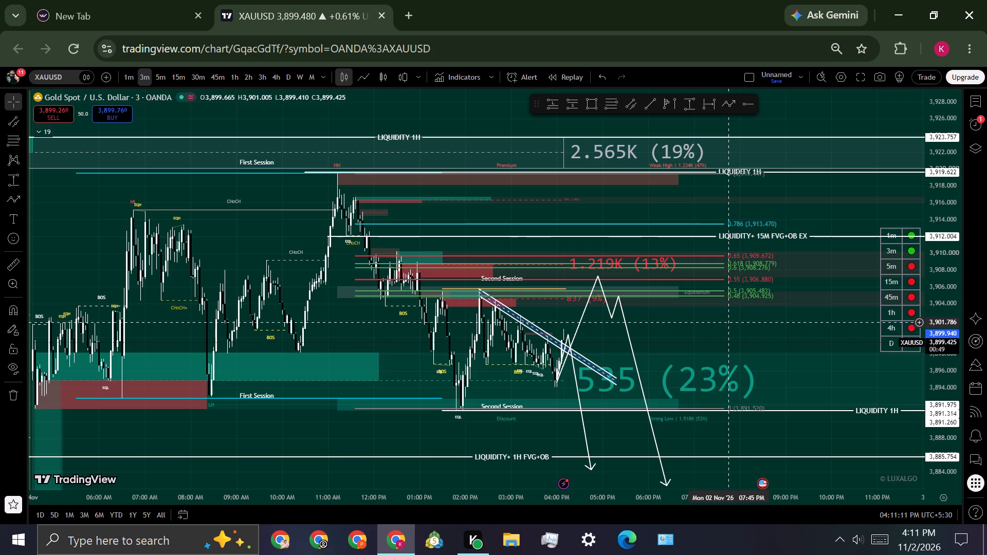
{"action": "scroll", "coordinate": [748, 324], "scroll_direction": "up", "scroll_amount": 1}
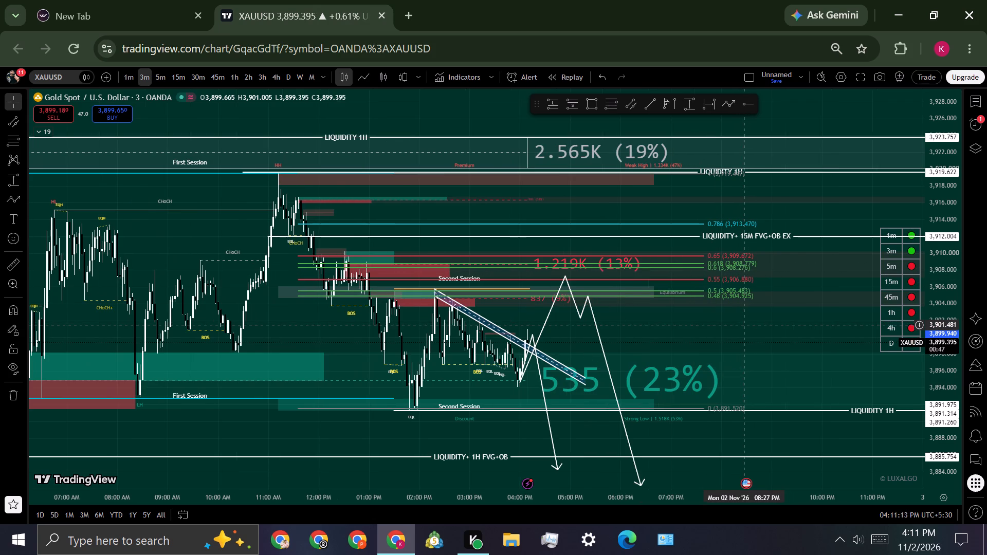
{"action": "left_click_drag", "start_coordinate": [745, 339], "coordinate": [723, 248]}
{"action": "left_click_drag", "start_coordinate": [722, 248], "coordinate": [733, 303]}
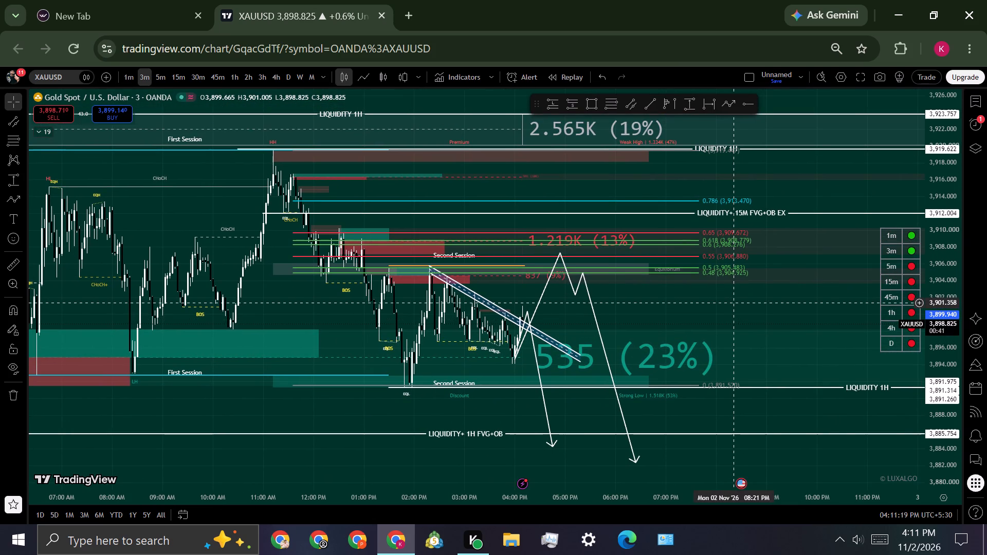
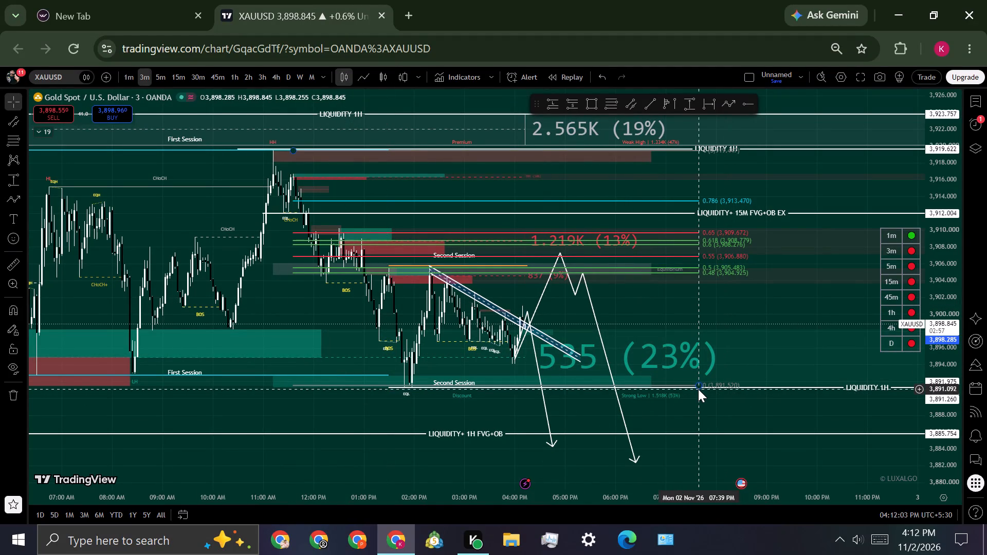
Move the Fibonacci retracement's lower anchor to the Second Session low at about 3,891.398, extending its levels to about 08:00 PM.
{"action": "left_click_drag", "start_coordinate": [698, 389], "coordinate": [615, 340]}
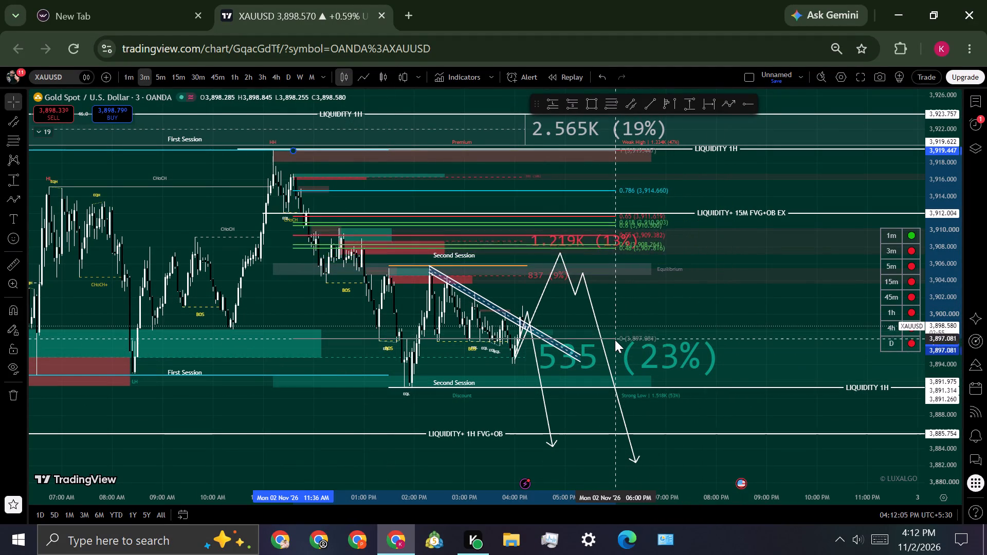
{"action": "left_click_drag", "start_coordinate": [615, 340], "coordinate": [651, 365]}
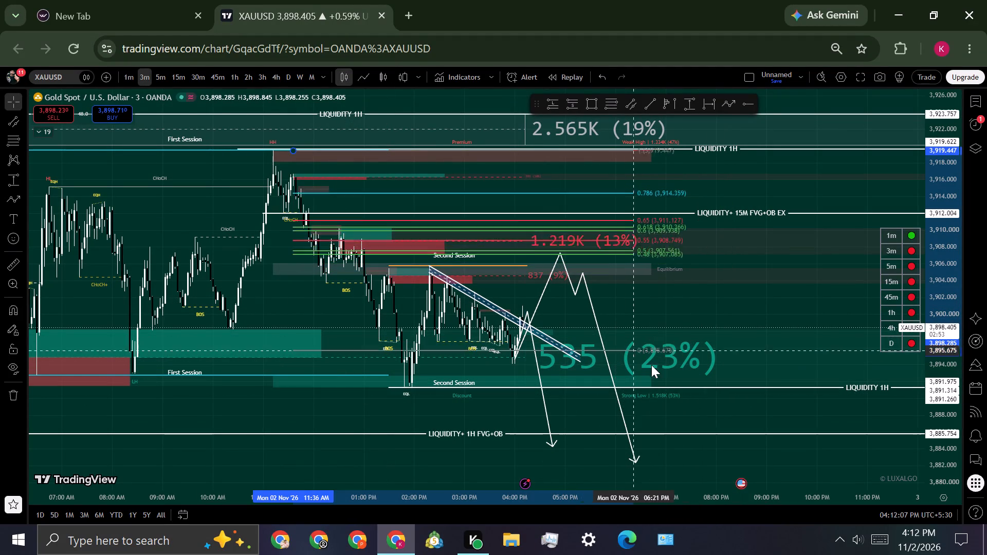
{"action": "left_click_drag", "start_coordinate": [651, 365], "coordinate": [713, 386]}
{"action": "left_click", "coordinate": [773, 304]}
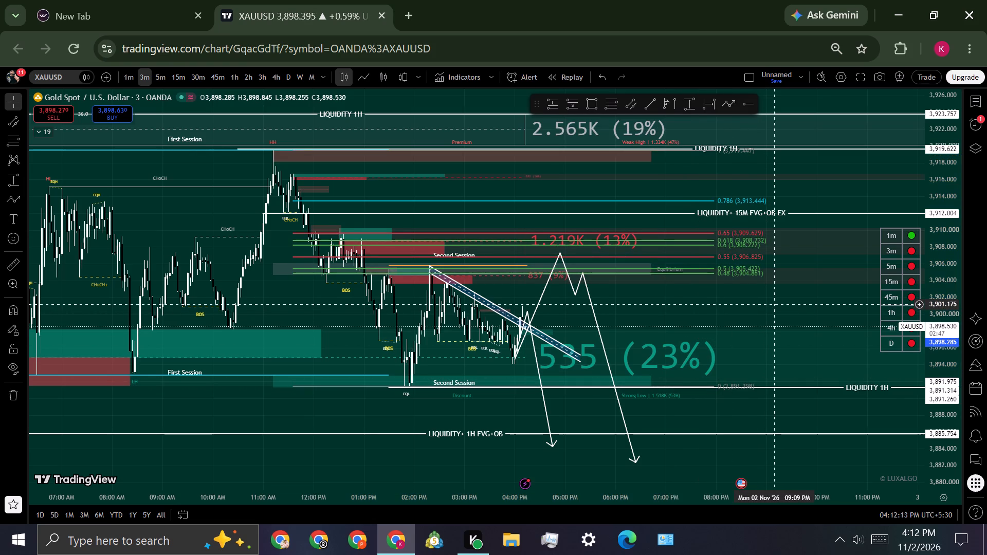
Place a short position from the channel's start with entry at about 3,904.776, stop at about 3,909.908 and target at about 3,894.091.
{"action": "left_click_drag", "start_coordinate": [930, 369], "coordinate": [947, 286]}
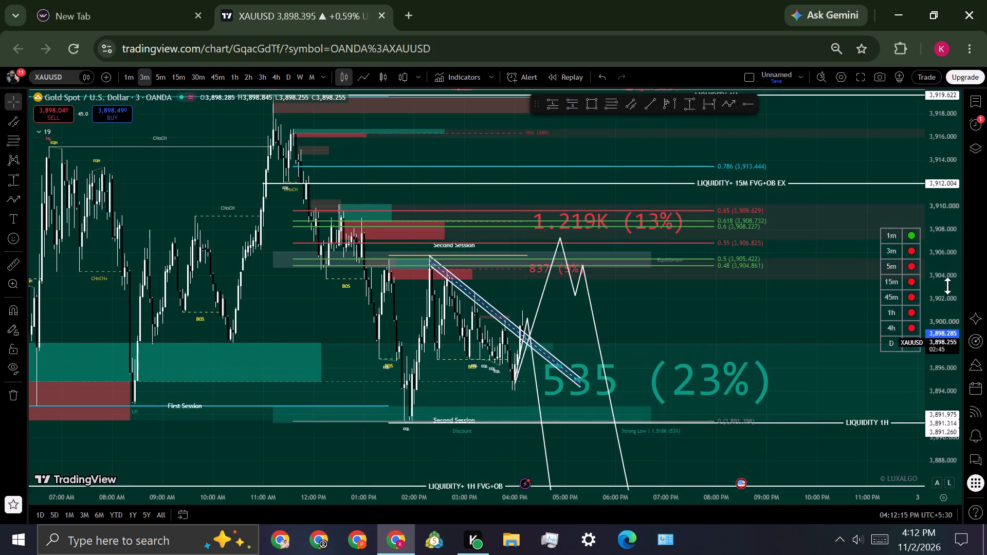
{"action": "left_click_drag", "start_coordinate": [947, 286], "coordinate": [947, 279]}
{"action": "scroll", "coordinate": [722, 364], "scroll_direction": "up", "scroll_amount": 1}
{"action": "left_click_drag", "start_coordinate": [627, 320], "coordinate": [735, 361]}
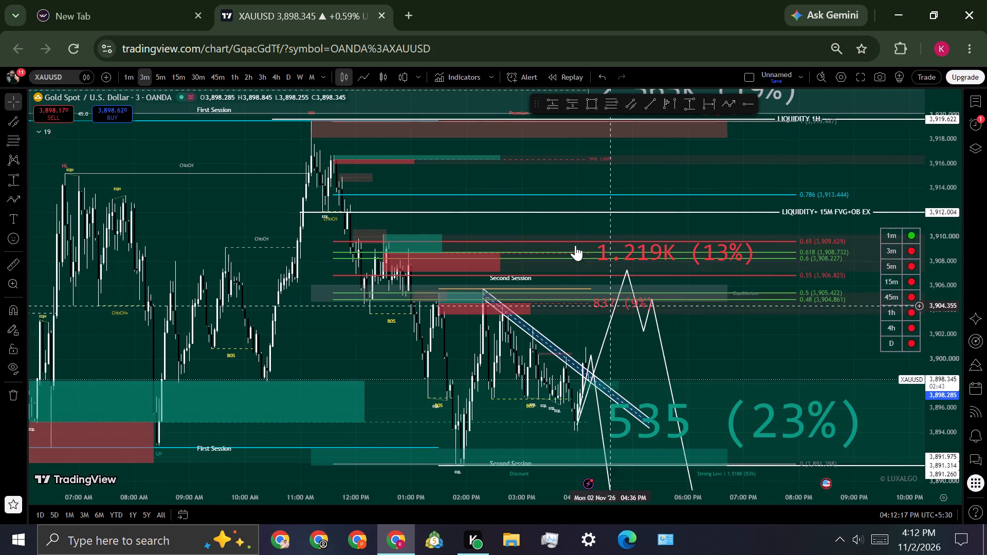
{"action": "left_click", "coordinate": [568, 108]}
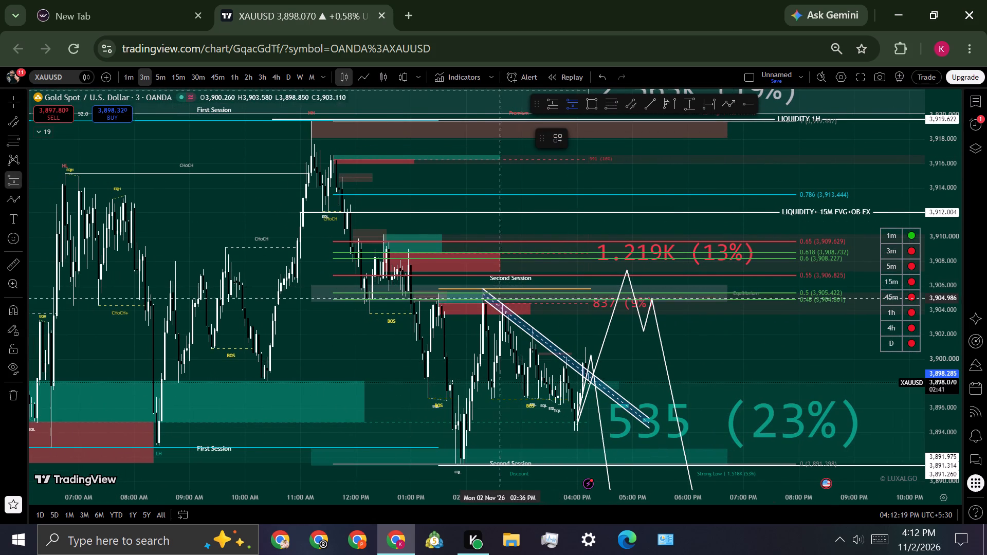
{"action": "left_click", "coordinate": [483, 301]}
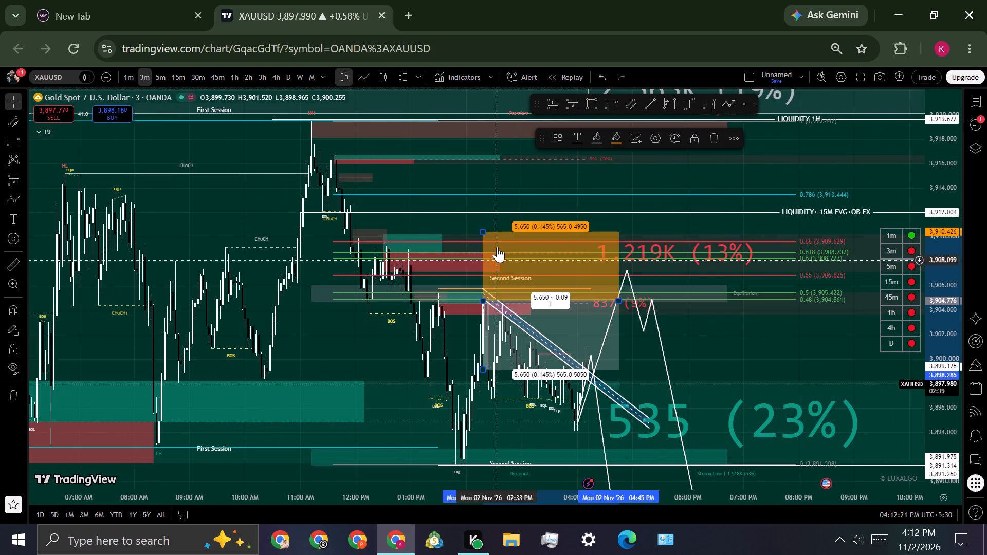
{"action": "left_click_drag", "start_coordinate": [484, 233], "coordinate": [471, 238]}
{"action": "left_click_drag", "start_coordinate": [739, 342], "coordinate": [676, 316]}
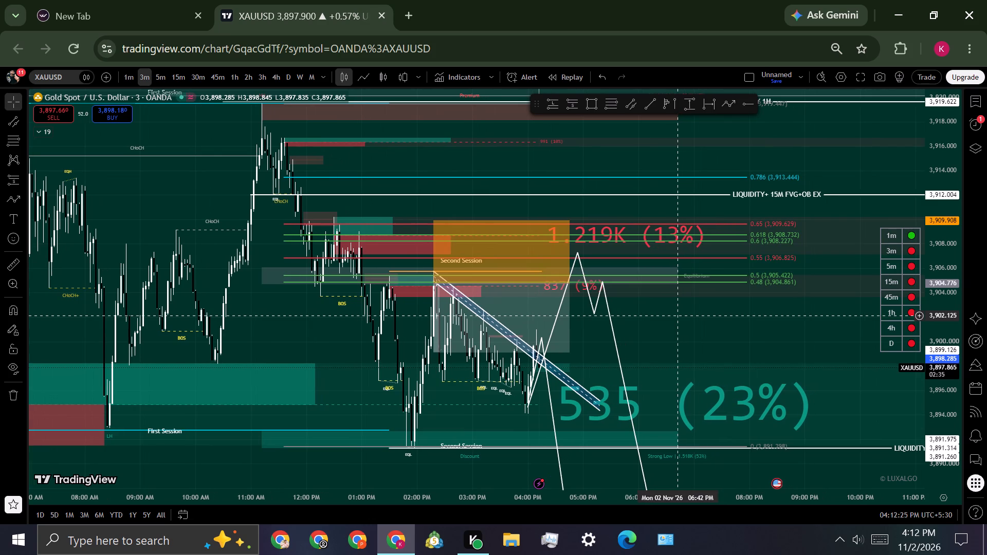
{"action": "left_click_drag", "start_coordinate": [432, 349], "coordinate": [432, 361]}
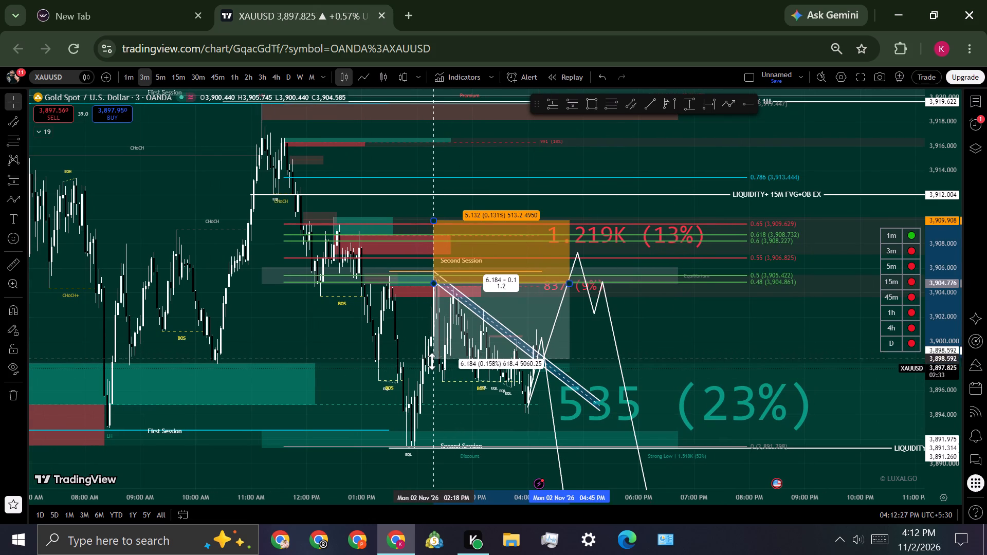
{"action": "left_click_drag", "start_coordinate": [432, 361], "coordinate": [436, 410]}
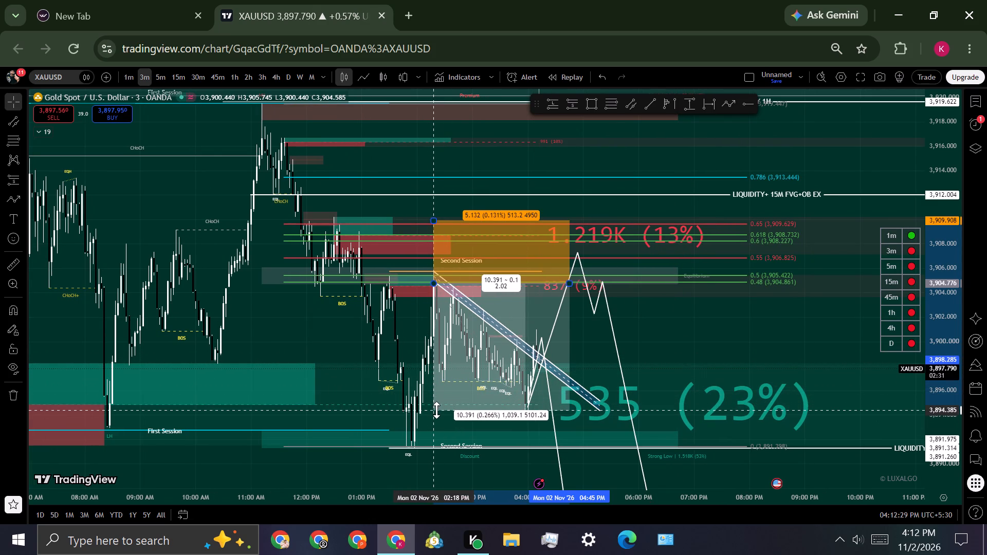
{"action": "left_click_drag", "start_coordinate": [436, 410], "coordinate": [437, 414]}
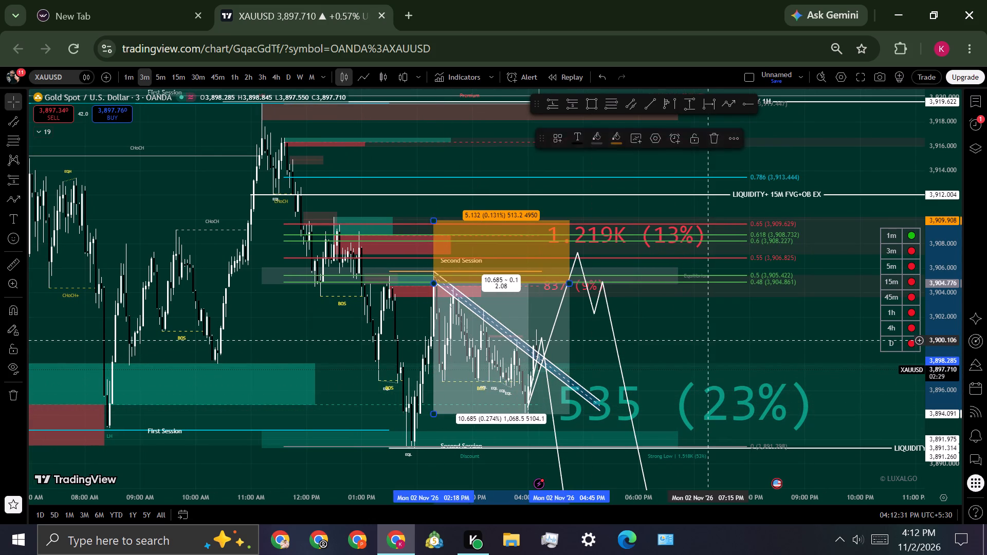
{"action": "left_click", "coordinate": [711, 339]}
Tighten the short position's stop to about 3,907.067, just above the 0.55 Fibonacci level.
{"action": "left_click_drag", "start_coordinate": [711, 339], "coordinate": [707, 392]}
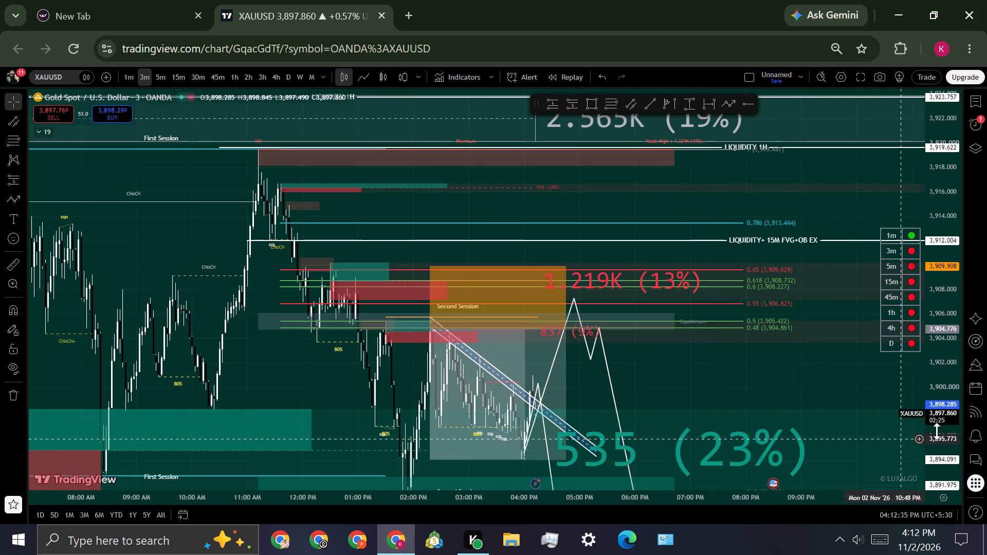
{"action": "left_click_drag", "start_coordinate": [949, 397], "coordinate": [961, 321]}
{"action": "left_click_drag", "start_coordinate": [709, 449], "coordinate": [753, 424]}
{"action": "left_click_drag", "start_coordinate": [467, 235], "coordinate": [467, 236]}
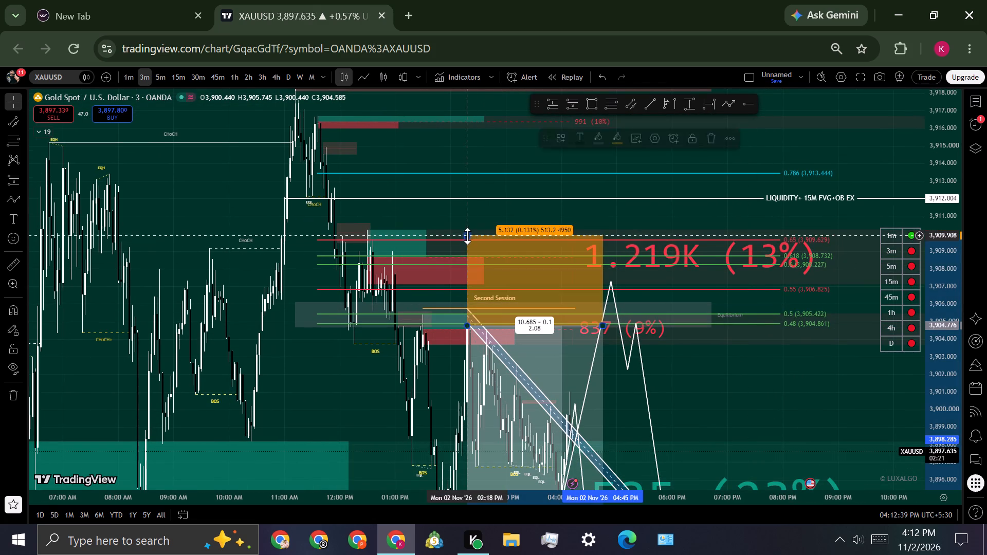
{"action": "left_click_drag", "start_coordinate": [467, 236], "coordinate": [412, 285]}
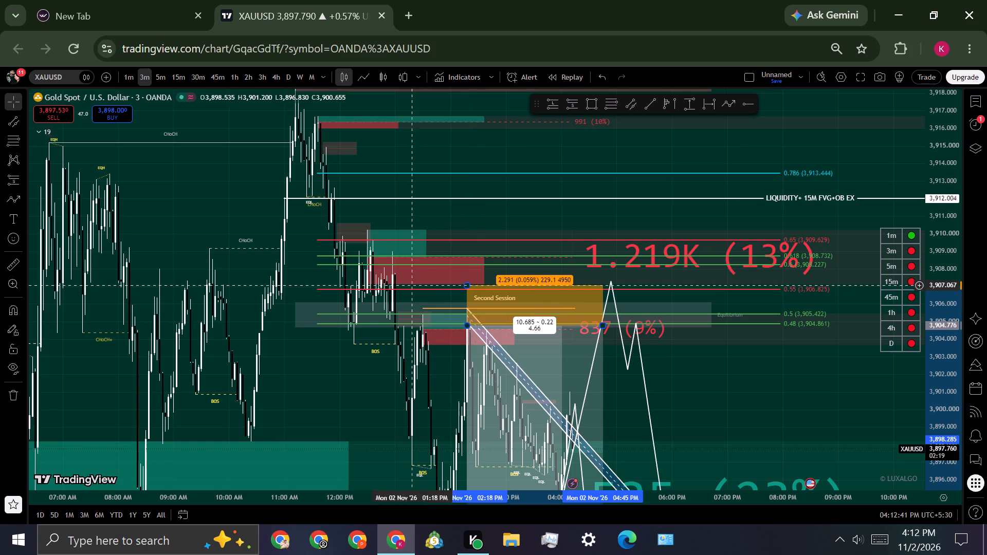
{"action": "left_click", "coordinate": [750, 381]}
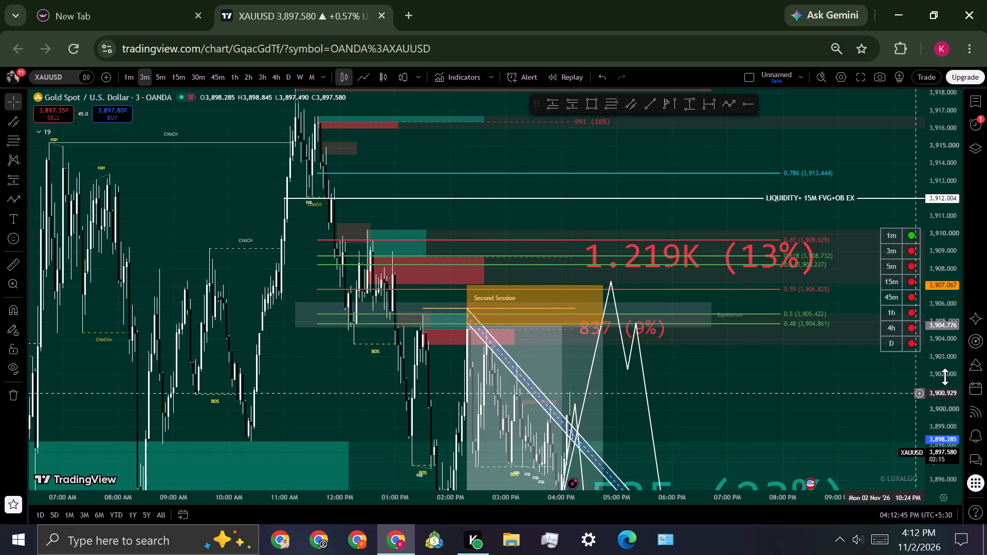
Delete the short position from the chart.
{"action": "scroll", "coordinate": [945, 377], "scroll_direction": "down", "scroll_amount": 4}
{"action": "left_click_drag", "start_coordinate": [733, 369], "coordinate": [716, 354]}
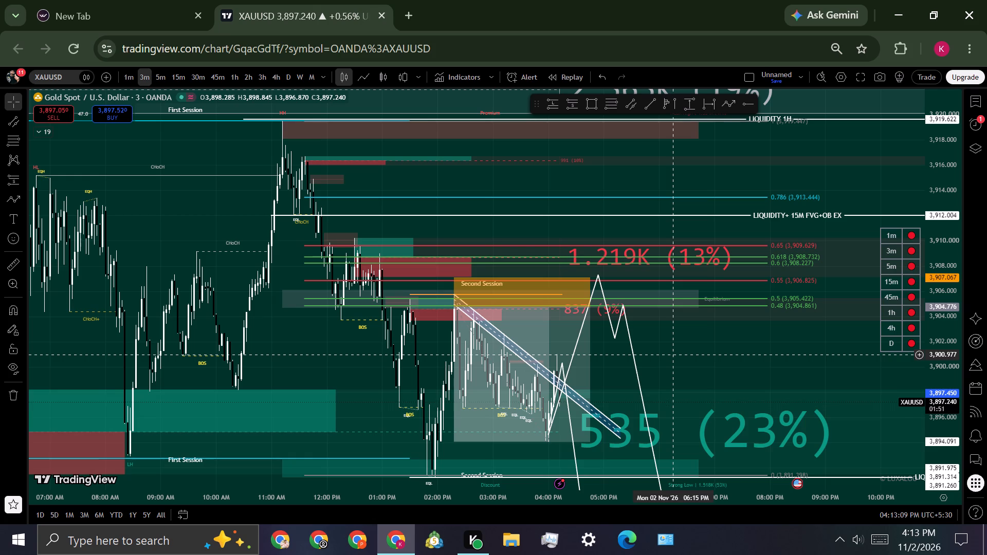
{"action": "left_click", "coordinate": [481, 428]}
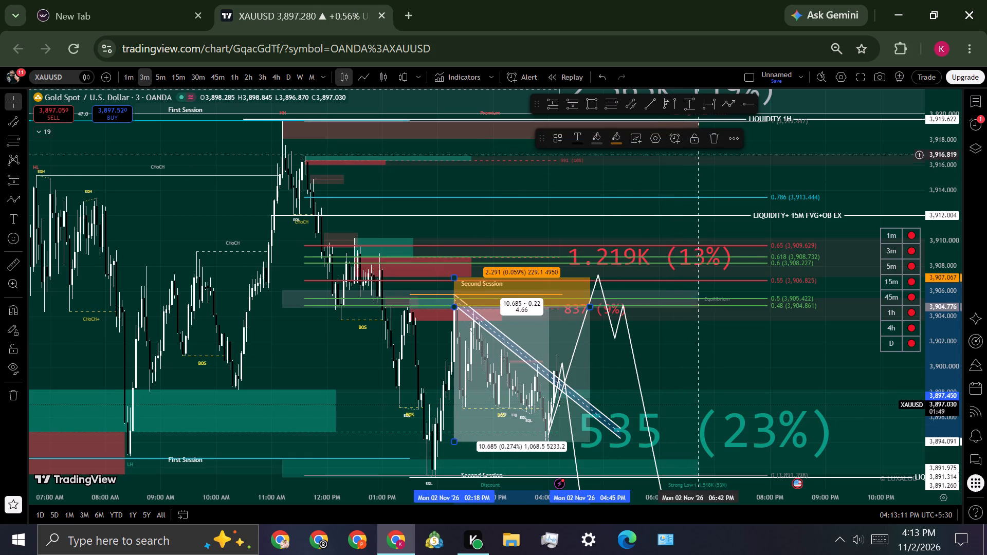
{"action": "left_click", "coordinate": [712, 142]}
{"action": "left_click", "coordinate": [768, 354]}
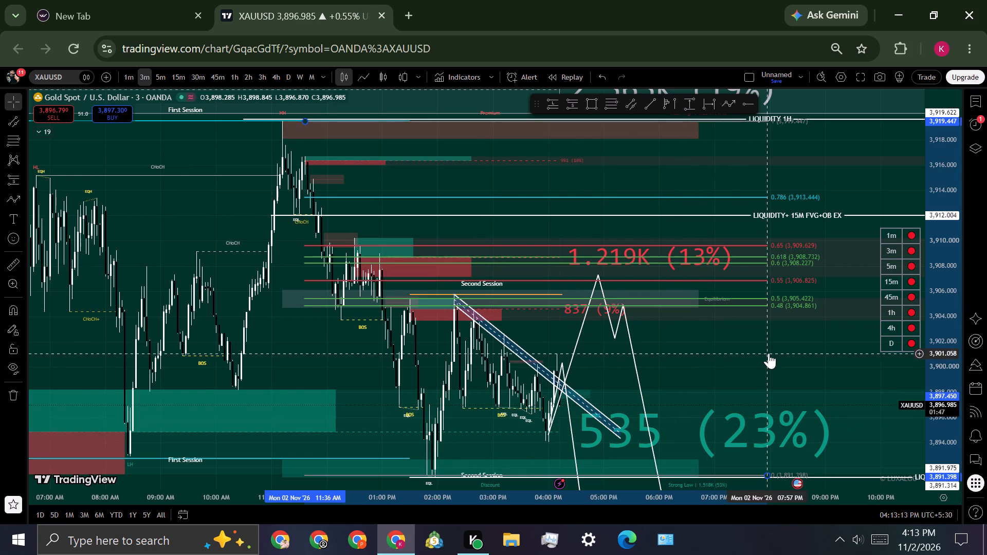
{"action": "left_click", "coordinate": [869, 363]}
Examine the recent candles and both projected paths against the descending channel, Fibonacci levels and the liquidity line at 3,885.754.
{"action": "scroll", "coordinate": [965, 334], "scroll_direction": "down", "scroll_amount": 3}
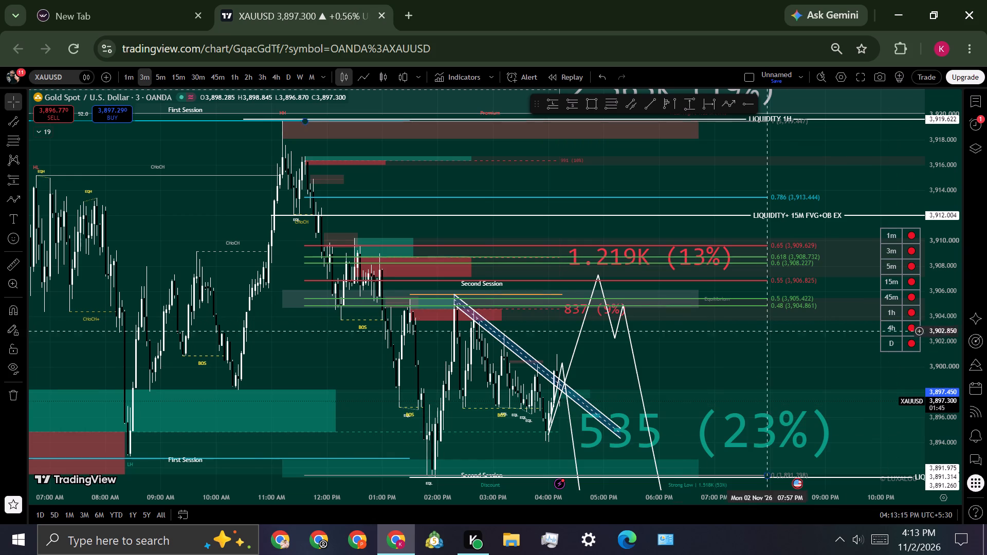
{"action": "scroll", "coordinate": [930, 353], "scroll_direction": "down", "scroll_amount": 3}
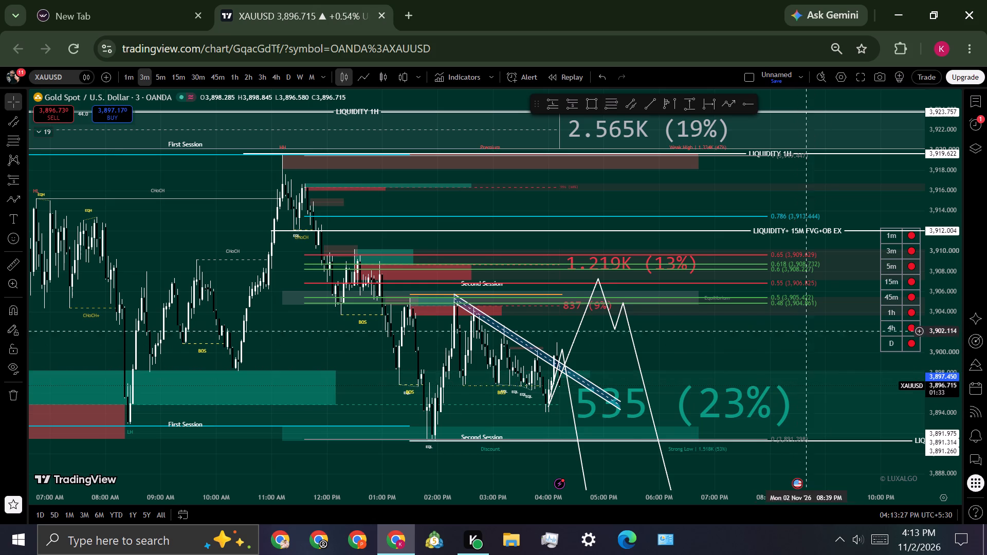
{"action": "scroll", "coordinate": [717, 384], "scroll_direction": "up", "scroll_amount": 7}
{"action": "left_click_drag", "start_coordinate": [554, 341], "coordinate": [901, 270]}
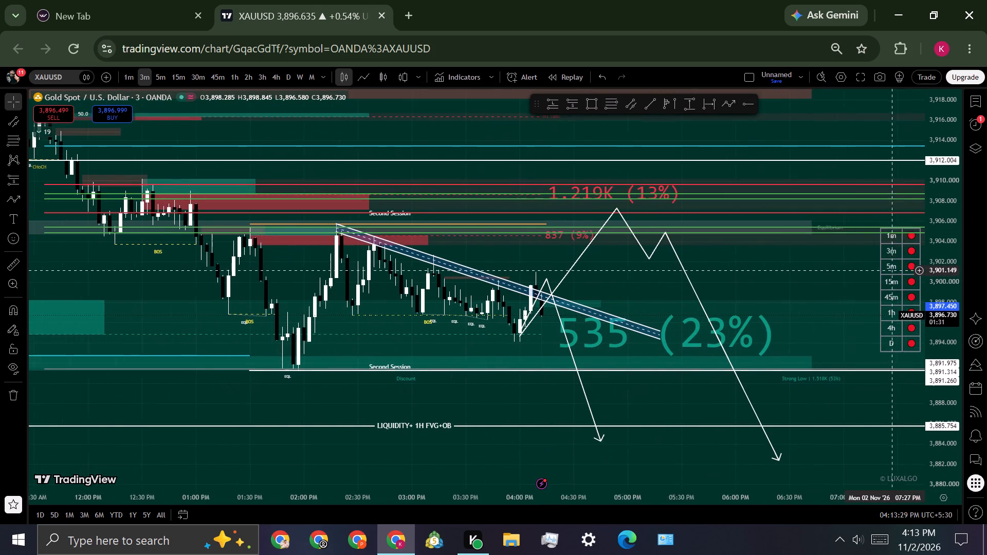
{"action": "left_click_drag", "start_coordinate": [901, 270], "coordinate": [903, 270]}
{"action": "scroll", "coordinate": [957, 350], "scroll_direction": "up", "scroll_amount": 6}
{"action": "scroll", "coordinate": [872, 341], "scroll_direction": "down", "scroll_amount": 3}
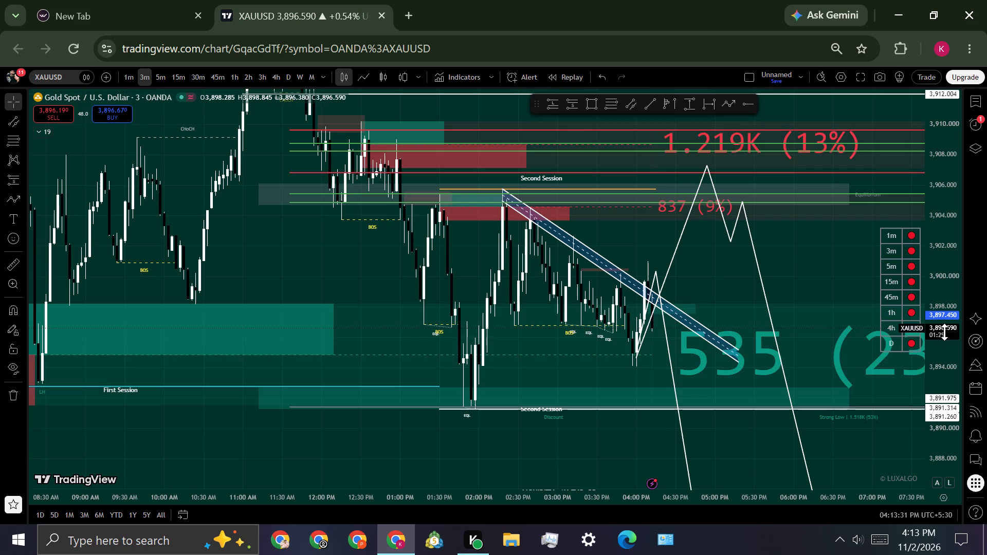
{"action": "scroll", "coordinate": [944, 332], "scroll_direction": "down", "scroll_amount": 4}
{"action": "left_click_drag", "start_coordinate": [842, 273], "coordinate": [728, 283]}
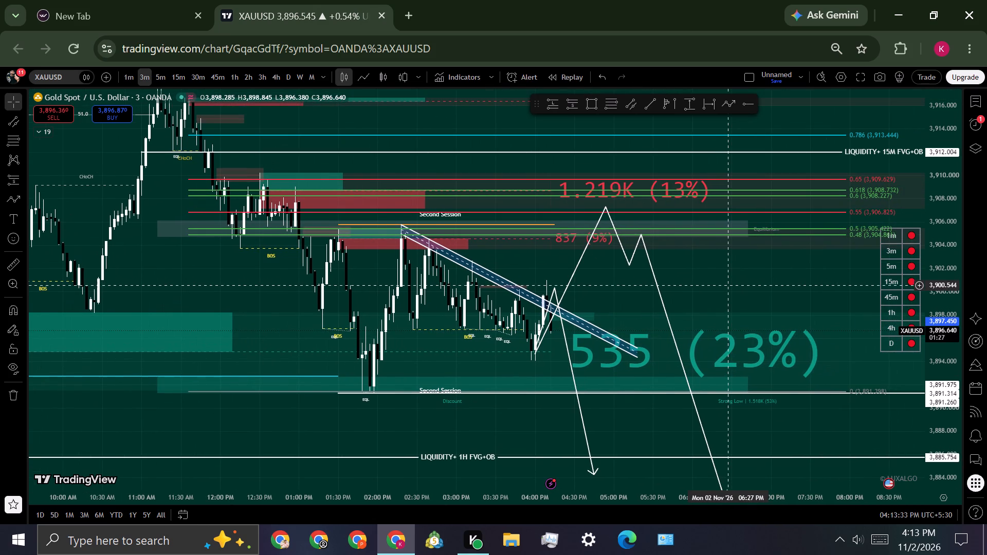
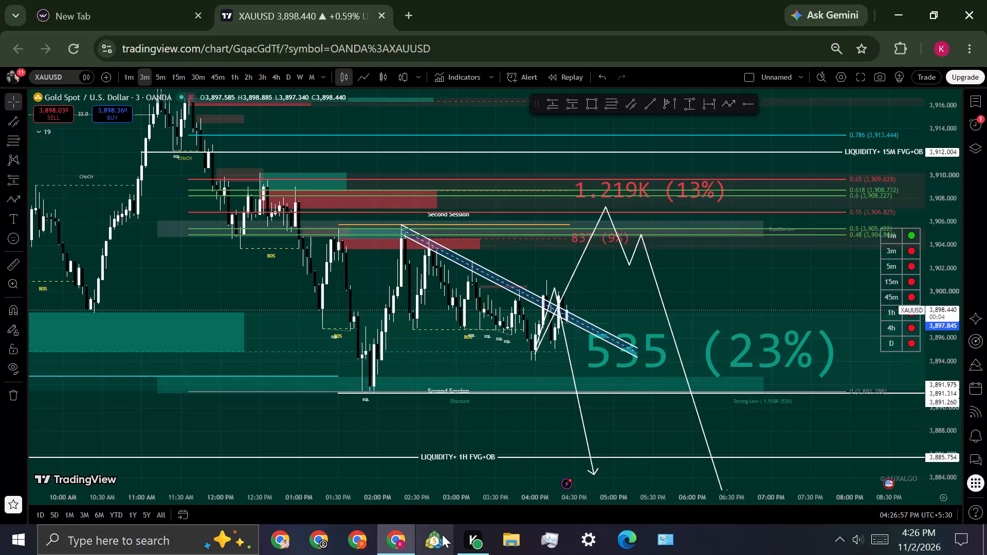
Examine the latest candles and both projected paths against the descending channel, Fibonacci levels and the 1H FVG+OB liquidity line.
{"action": "scroll", "coordinate": [927, 377], "scroll_direction": "down", "scroll_amount": 1}
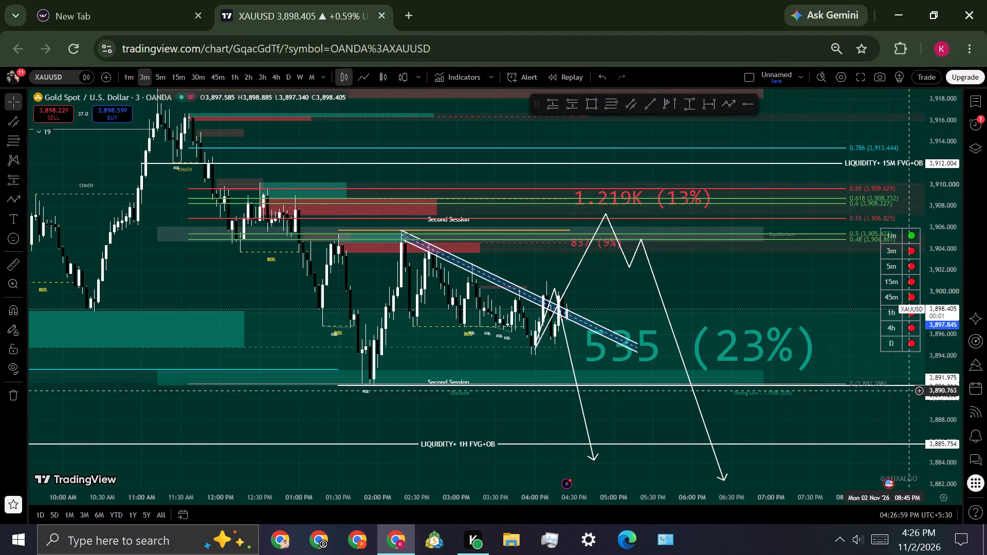
{"action": "left_click_drag", "start_coordinate": [759, 415], "coordinate": [769, 384]}
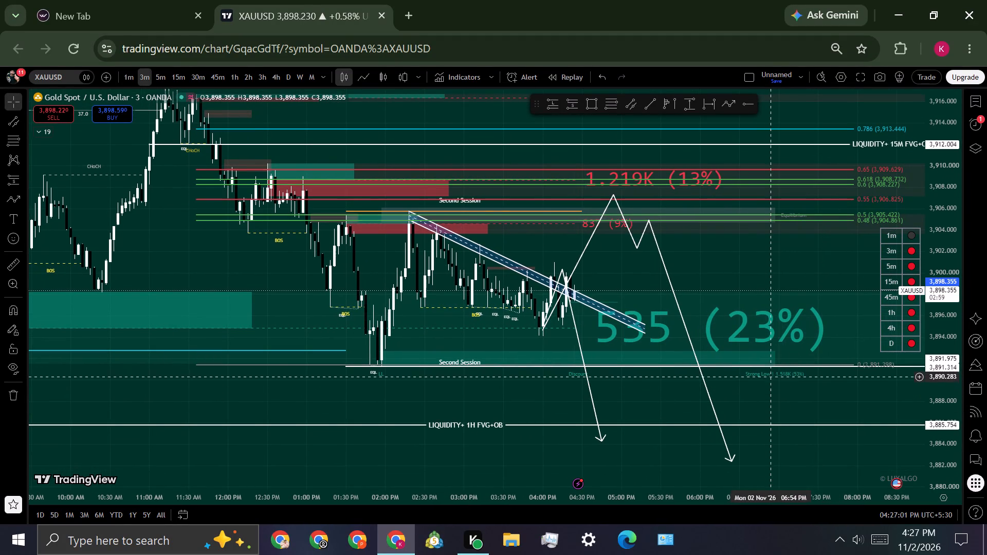
{"action": "scroll", "coordinate": [939, 403], "scroll_direction": "down", "scroll_amount": 1}
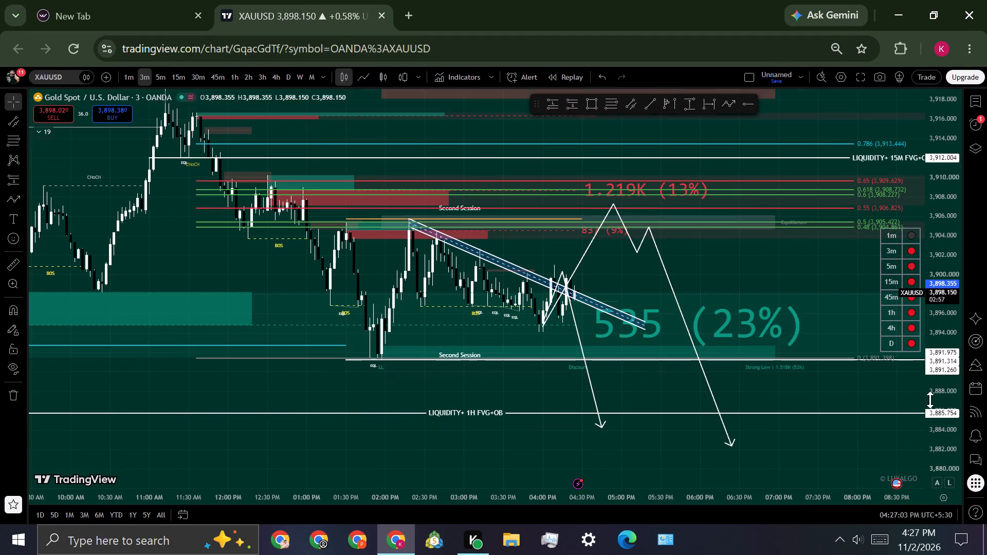
{"action": "scroll", "coordinate": [930, 400], "scroll_direction": "down", "scroll_amount": 1}
{"action": "left_click_drag", "start_coordinate": [785, 373], "coordinate": [756, 397]}
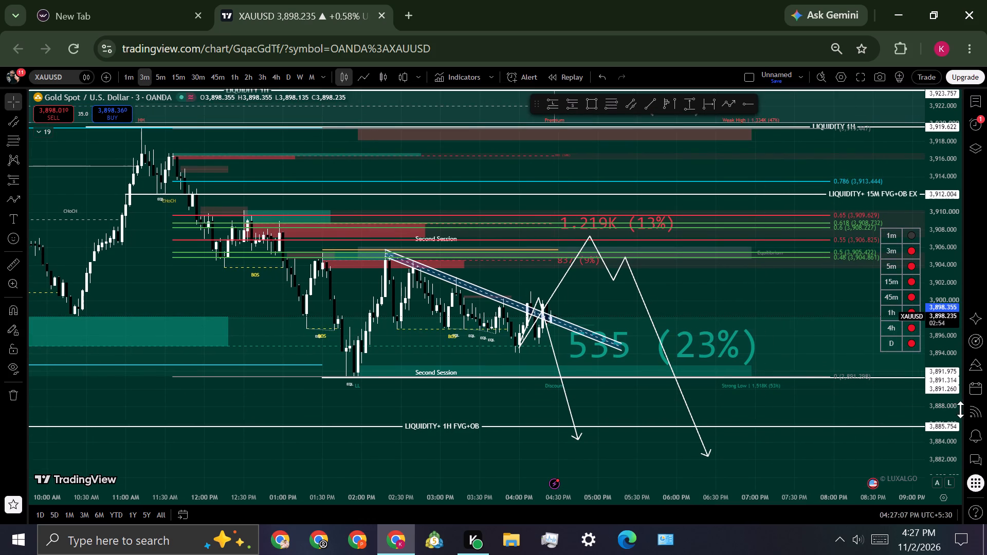
{"action": "left_click_drag", "start_coordinate": [933, 459], "coordinate": [933, 394]}
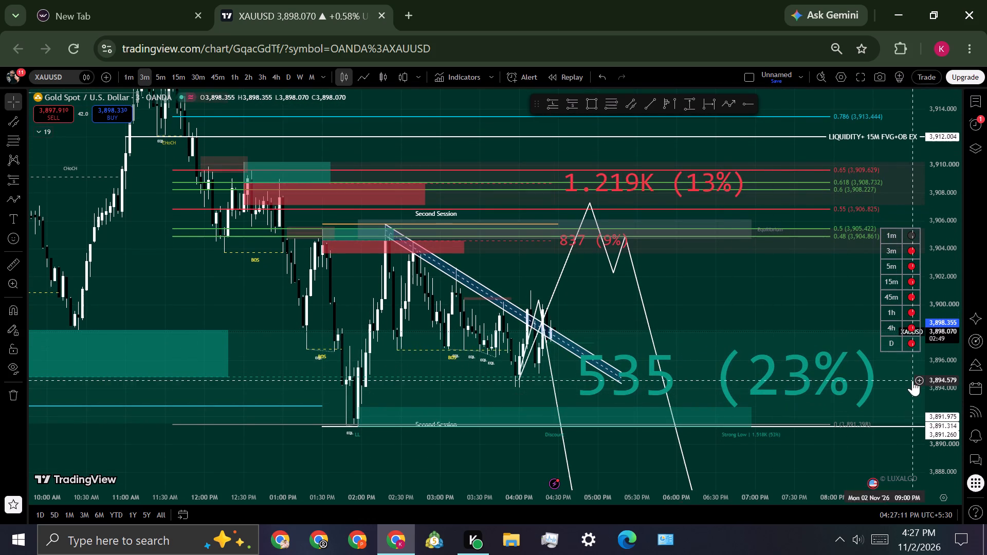
{"action": "scroll", "coordinate": [943, 374], "scroll_direction": "down", "scroll_amount": 1}
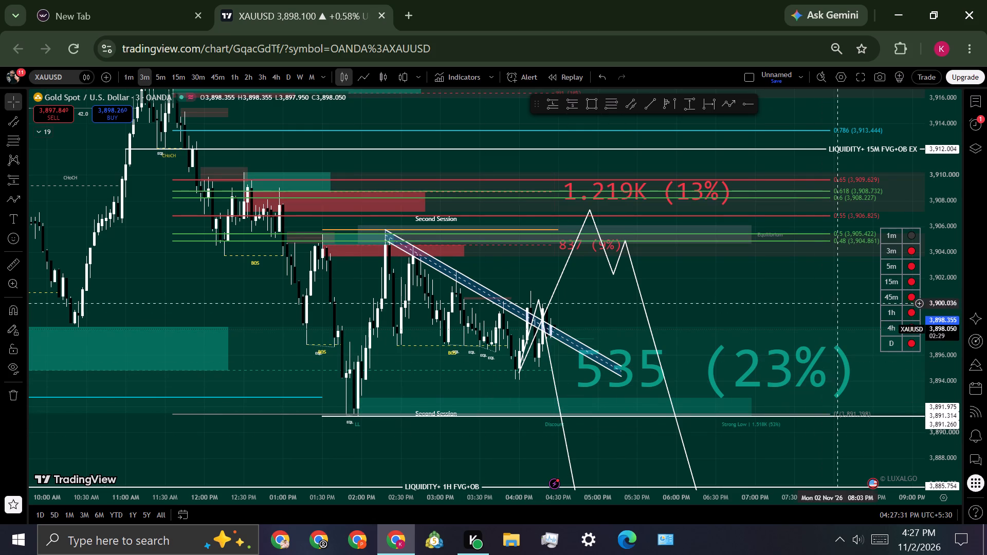
{"action": "scroll", "coordinate": [938, 282], "scroll_direction": "down", "scroll_amount": 6}
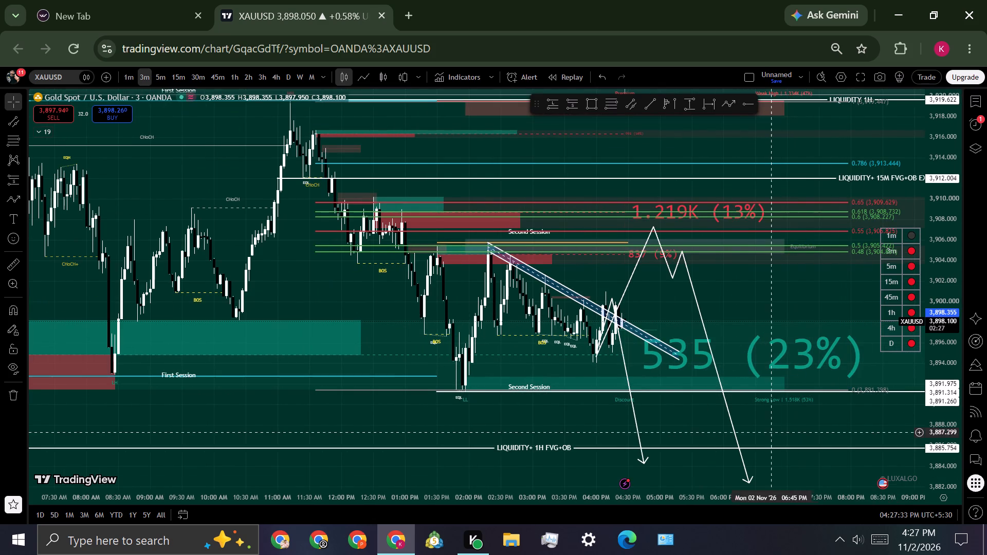
{"action": "left_click_drag", "start_coordinate": [770, 430], "coordinate": [628, 442]}
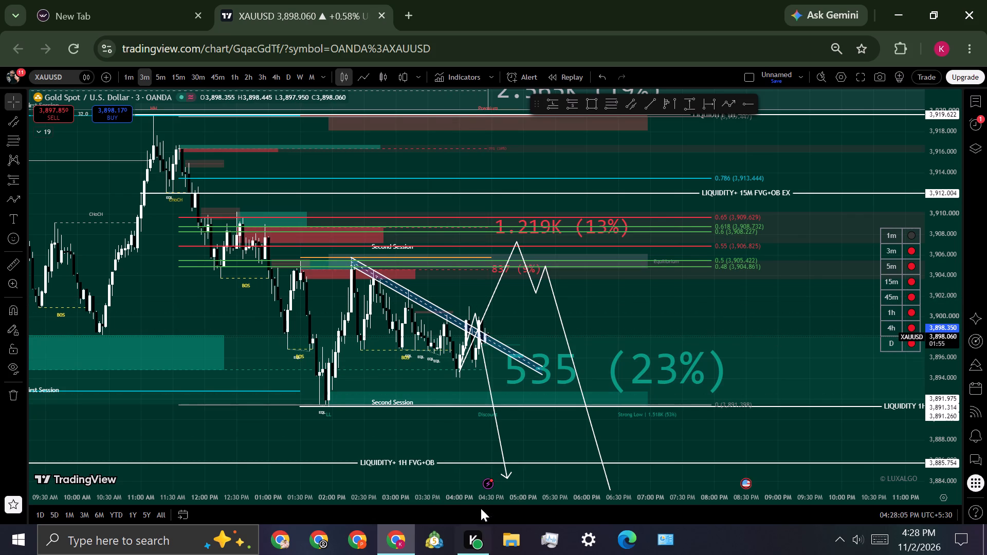
{"action": "left_click_drag", "start_coordinate": [484, 470], "coordinate": [484, 486]}
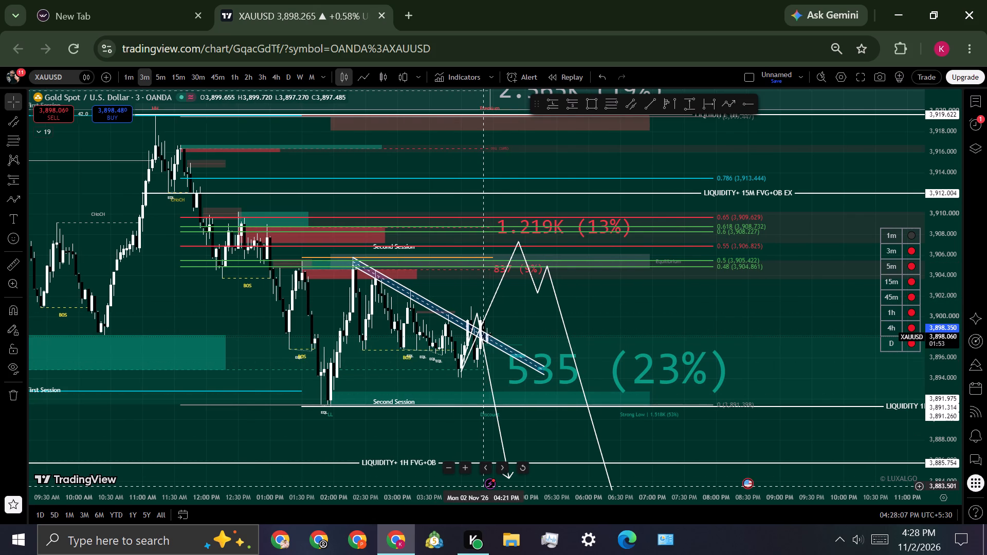
{"action": "left_click", "coordinate": [744, 338]}
{"action": "scroll", "coordinate": [956, 338], "scroll_direction": "down", "scroll_amount": 1}
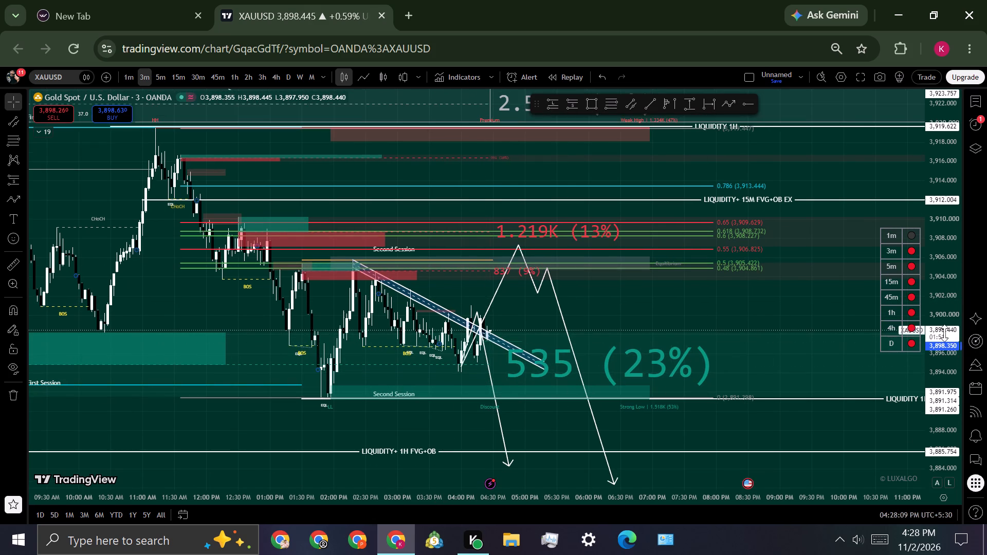
{"action": "scroll", "coordinate": [834, 325], "scroll_direction": "down", "scroll_amount": 1}
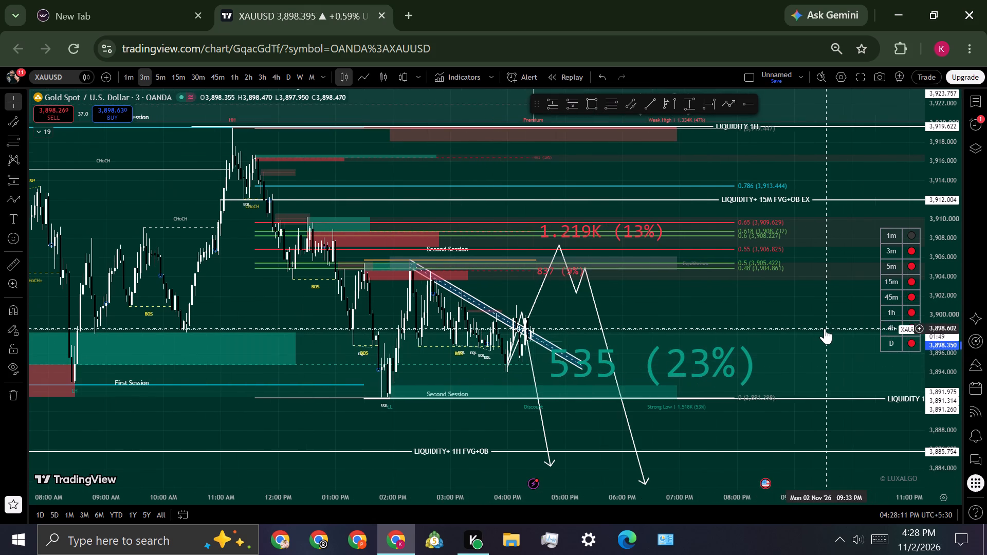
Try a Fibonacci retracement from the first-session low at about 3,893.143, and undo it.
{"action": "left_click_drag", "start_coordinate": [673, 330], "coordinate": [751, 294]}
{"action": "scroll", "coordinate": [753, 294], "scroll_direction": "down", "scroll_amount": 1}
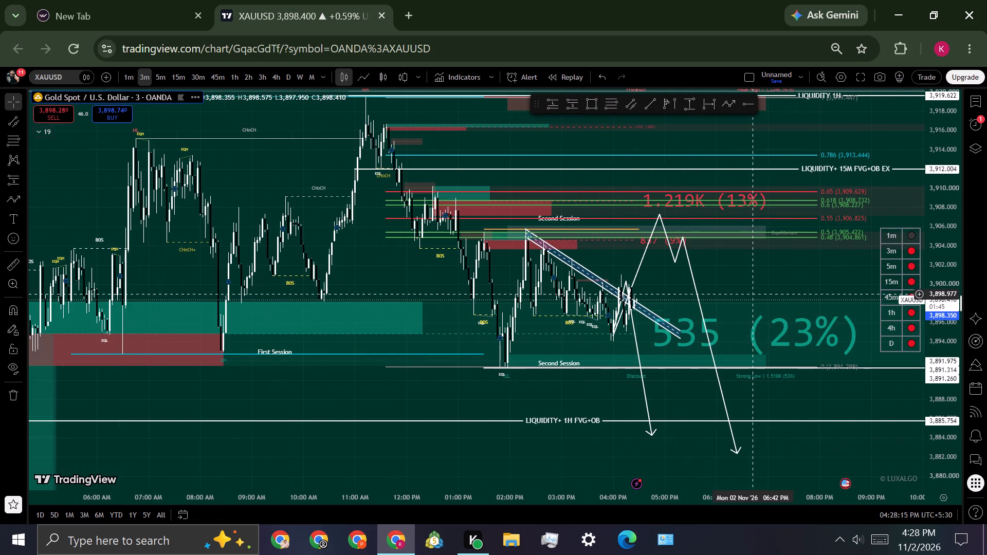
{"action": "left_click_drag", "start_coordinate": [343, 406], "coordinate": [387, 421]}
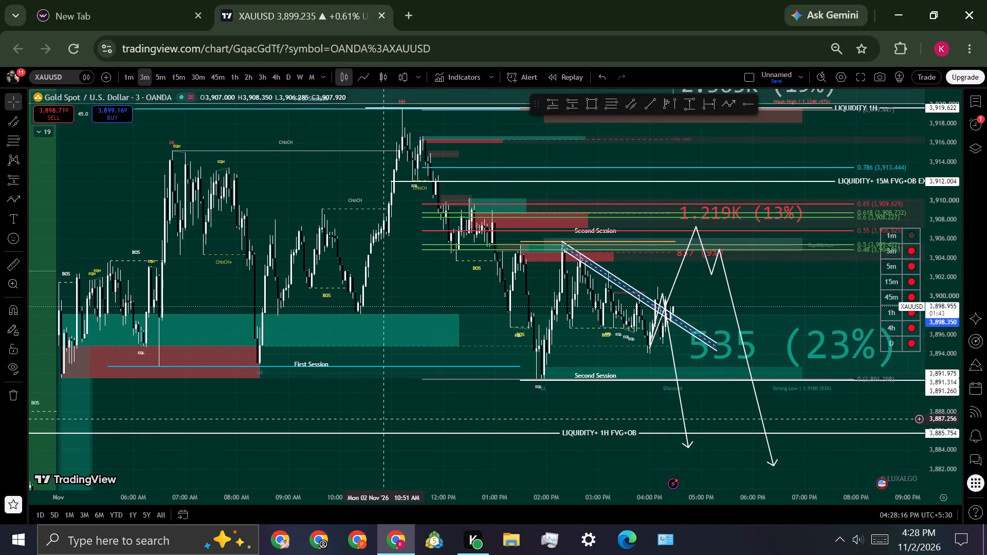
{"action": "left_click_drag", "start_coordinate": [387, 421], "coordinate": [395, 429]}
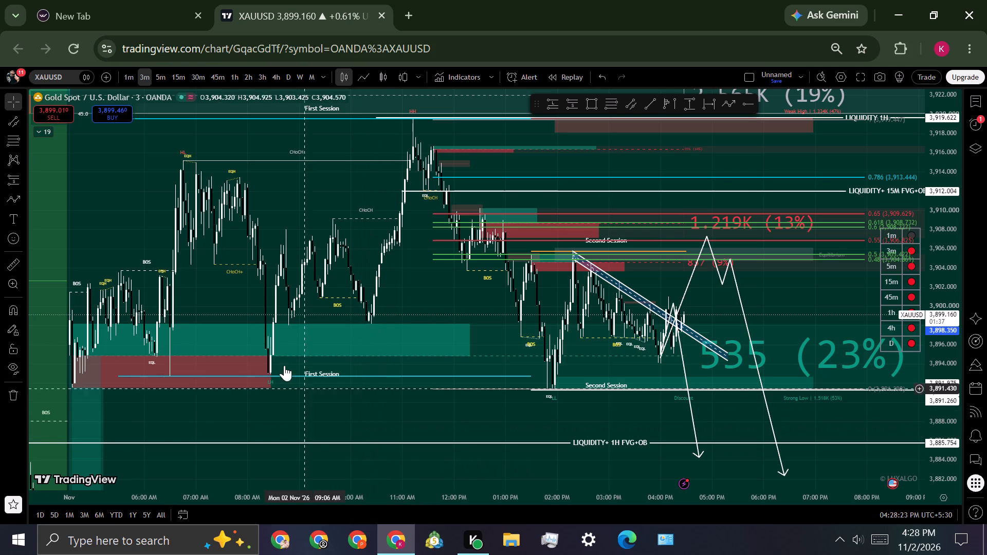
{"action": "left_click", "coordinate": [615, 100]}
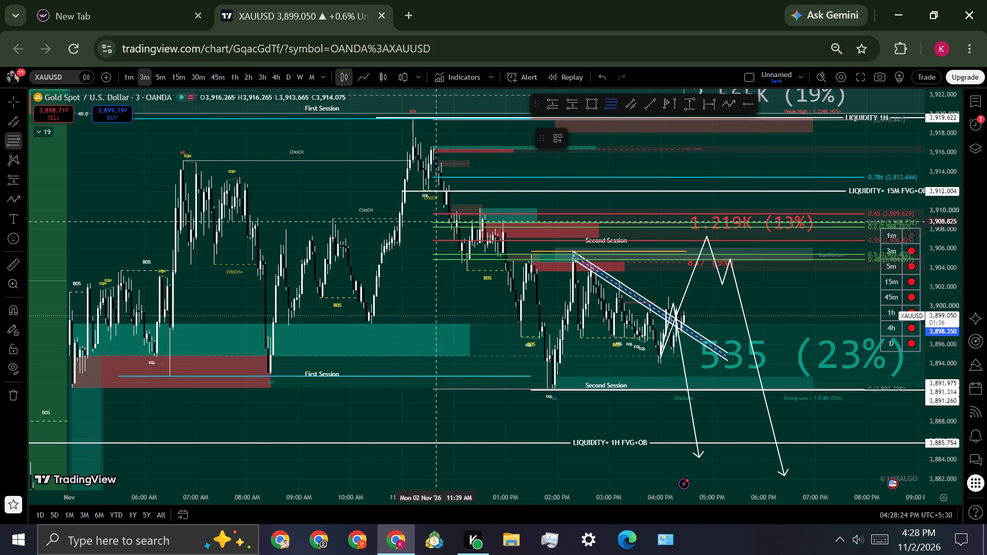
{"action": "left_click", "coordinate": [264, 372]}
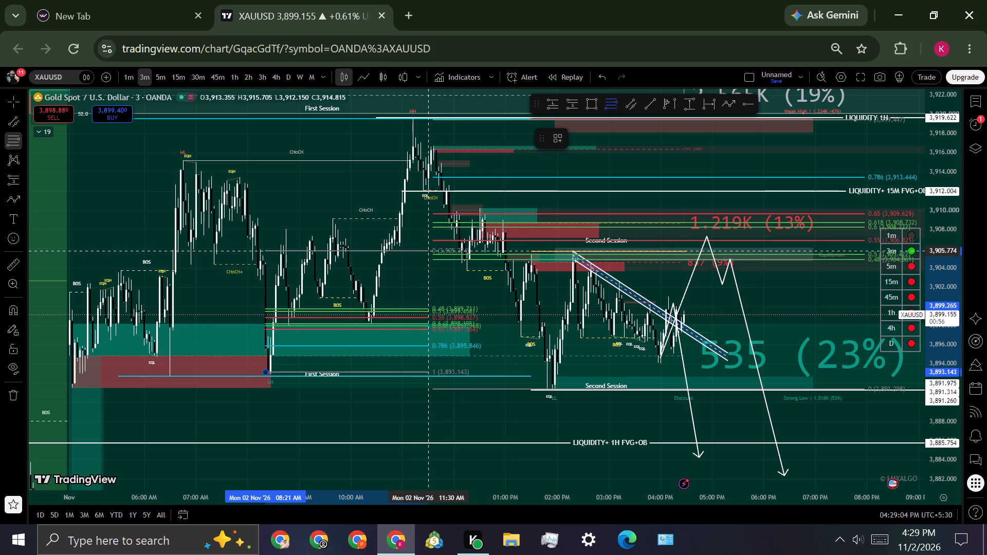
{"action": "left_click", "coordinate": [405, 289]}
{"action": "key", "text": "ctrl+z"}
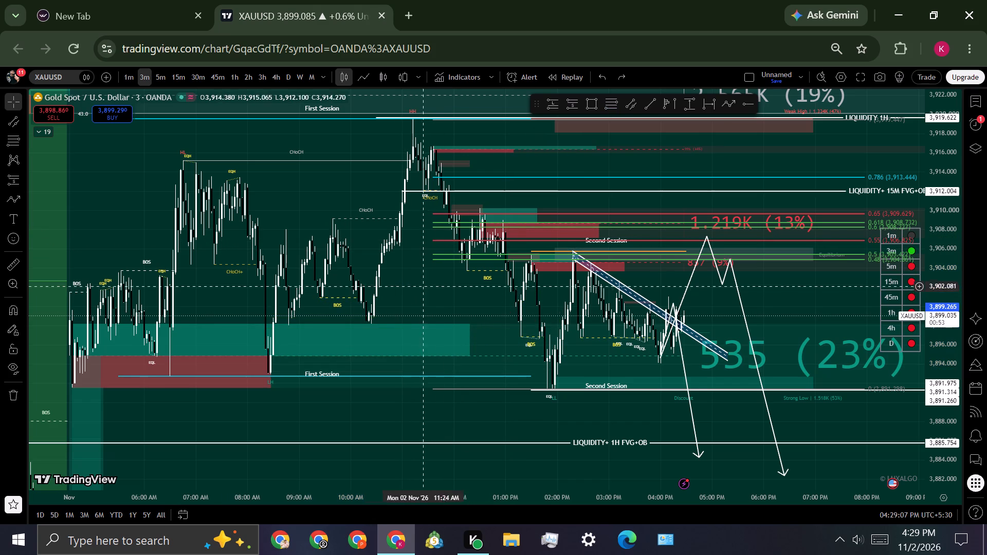
Delete the Fibonacci retracement spanning the decline from the late-morning high to the second-session low.
{"action": "left_click_drag", "start_coordinate": [461, 307], "coordinate": [315, 272]}
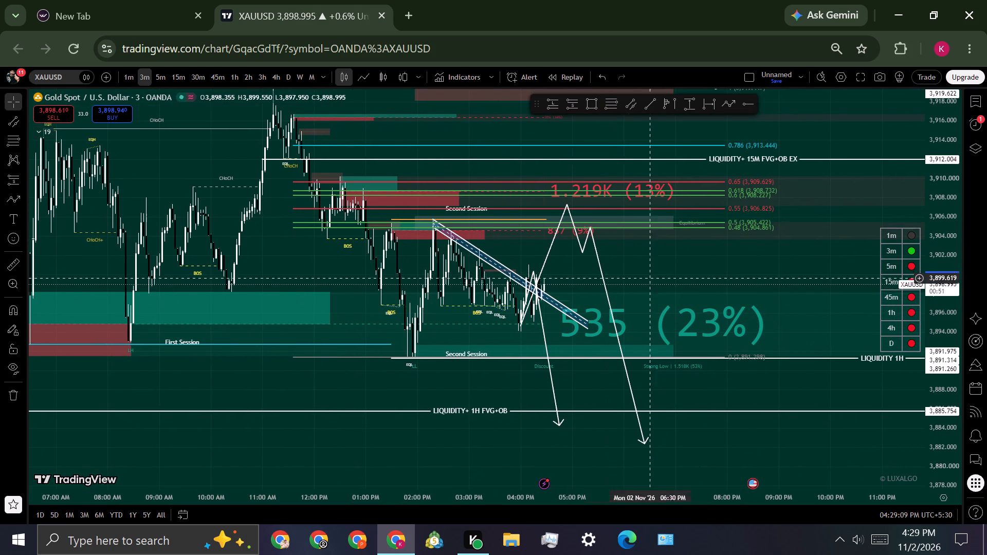
{"action": "left_click_drag", "start_coordinate": [674, 283], "coordinate": [671, 325]}
{"action": "left_click", "coordinate": [719, 264]}
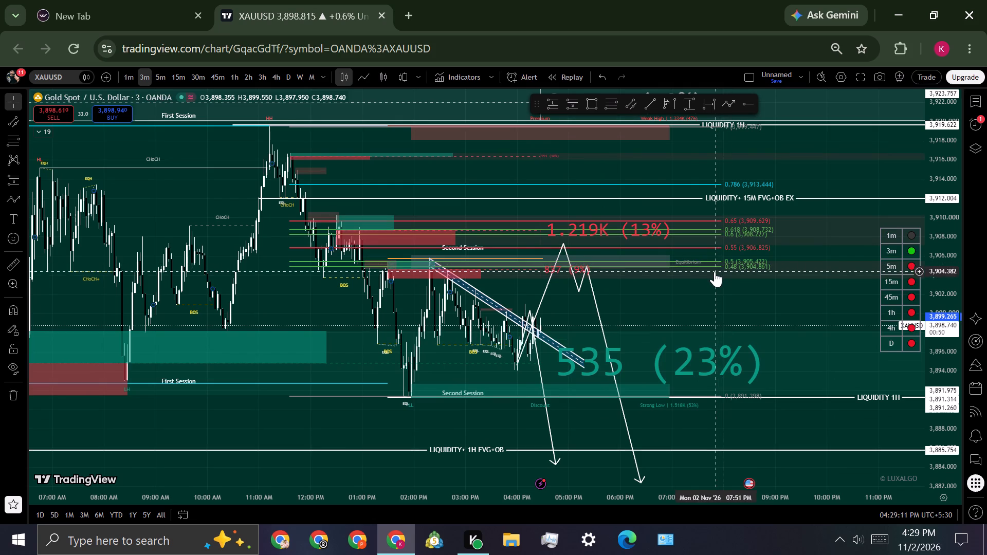
{"action": "left_click", "coordinate": [723, 267]}
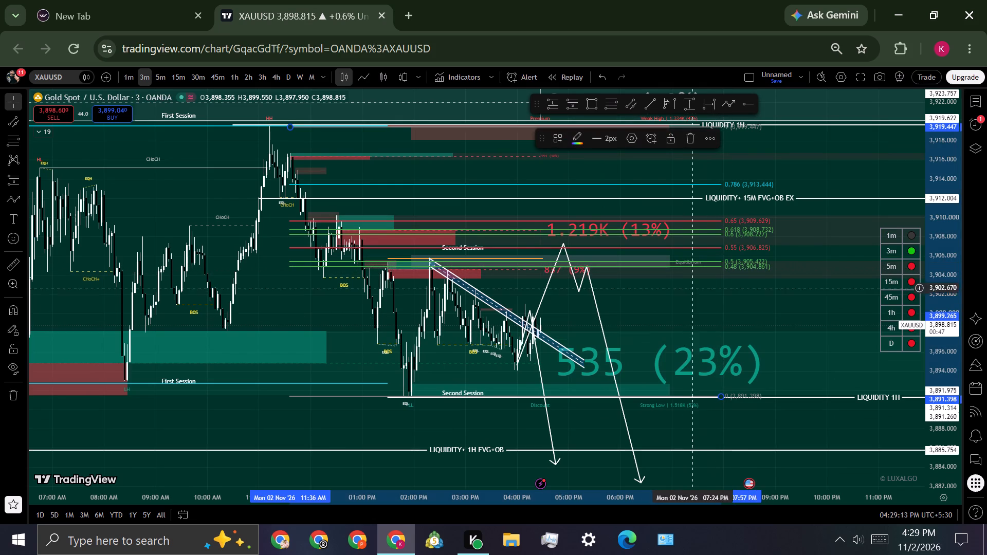
{"action": "left_click", "coordinate": [688, 139]}
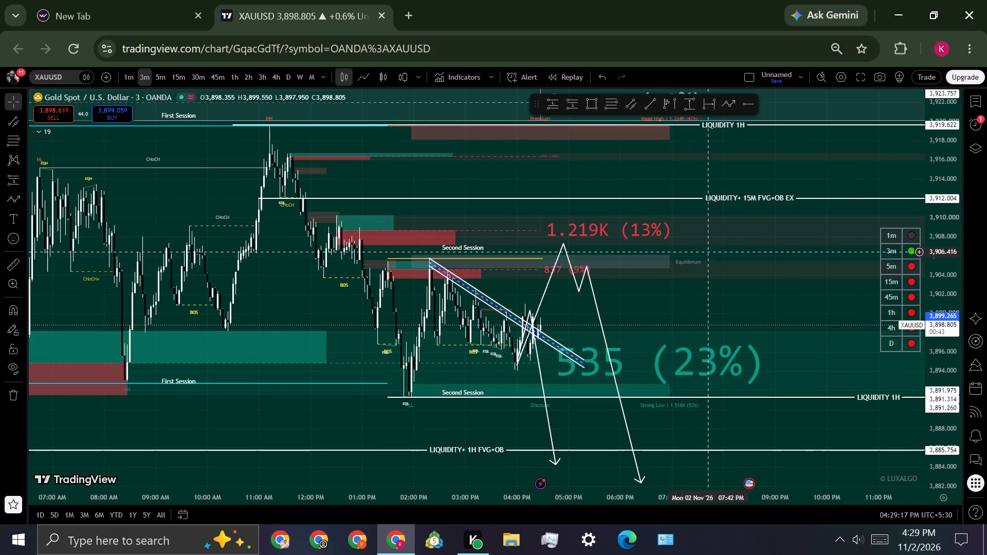
Examine the candles around the descending channel and both projected paths against the supply zones and liquidity lines.
{"action": "scroll", "coordinate": [918, 247], "scroll_direction": "down", "scroll_amount": 1}
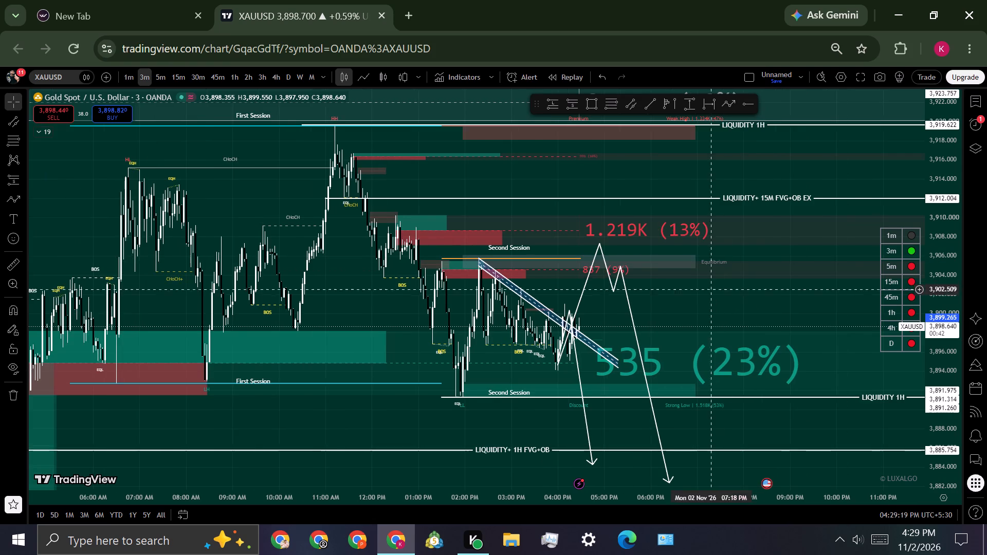
{"action": "left_click_drag", "start_coordinate": [703, 295], "coordinate": [748, 262]}
{"action": "scroll", "coordinate": [710, 328], "scroll_direction": "up", "scroll_amount": 1}
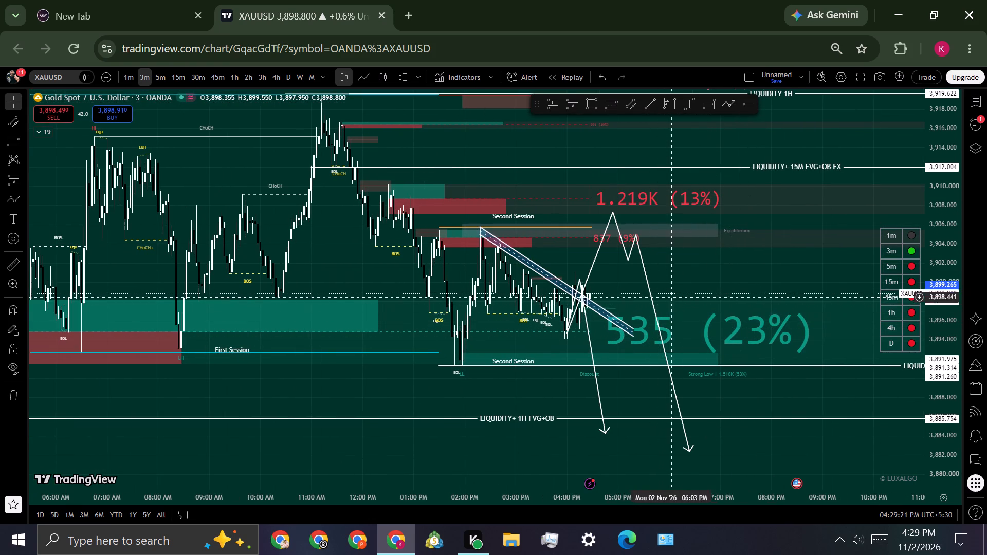
{"action": "left_click", "coordinate": [653, 308]}
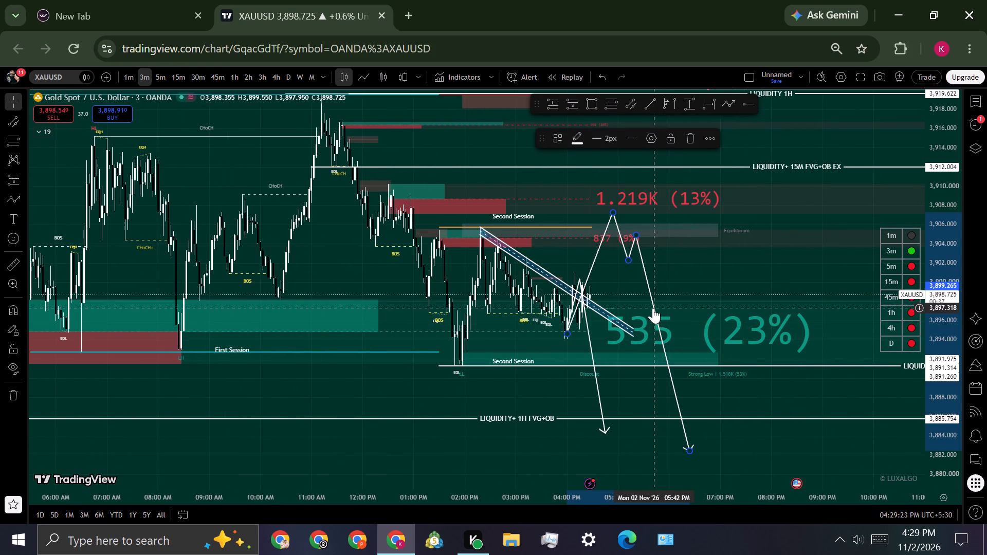
{"action": "key", "text": "ctrl+z"}
{"action": "left_click", "coordinate": [740, 280]}
{"action": "left_click_drag", "start_coordinate": [740, 288], "coordinate": [734, 236]}
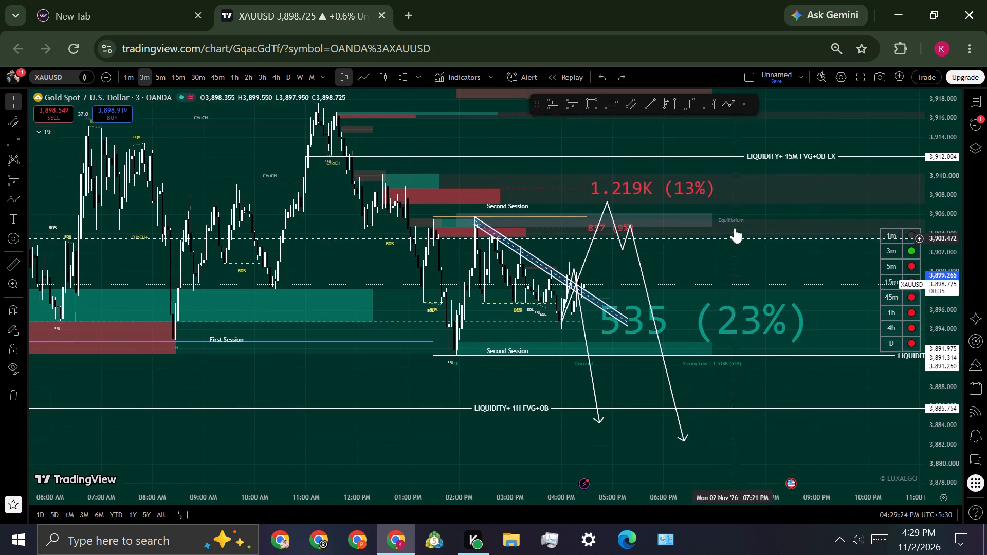
{"action": "scroll", "coordinate": [941, 309], "scroll_direction": "down", "scroll_amount": 5}
{"action": "scroll", "coordinate": [801, 419], "scroll_direction": "up", "scroll_amount": 4}
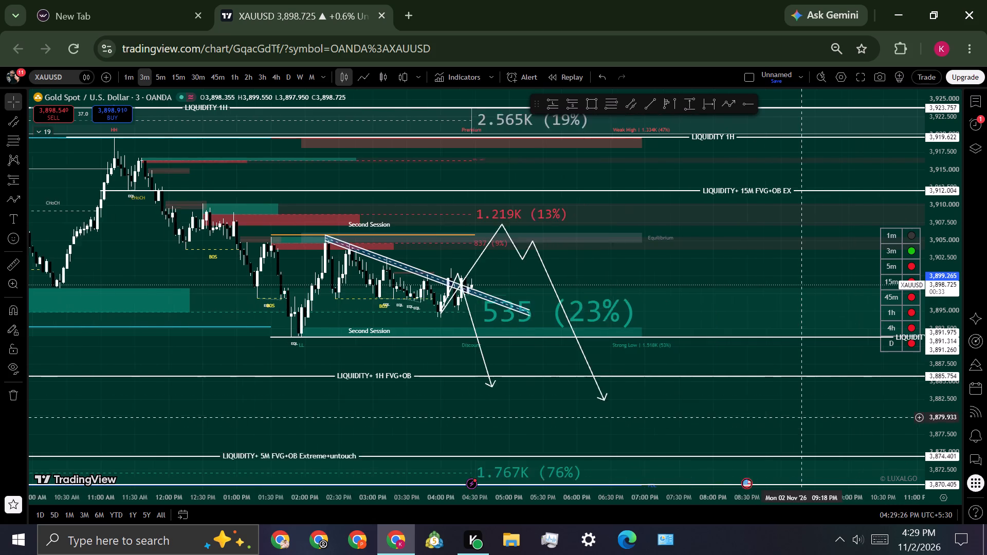
{"action": "left_click_drag", "start_coordinate": [944, 439], "coordinate": [944, 327]}
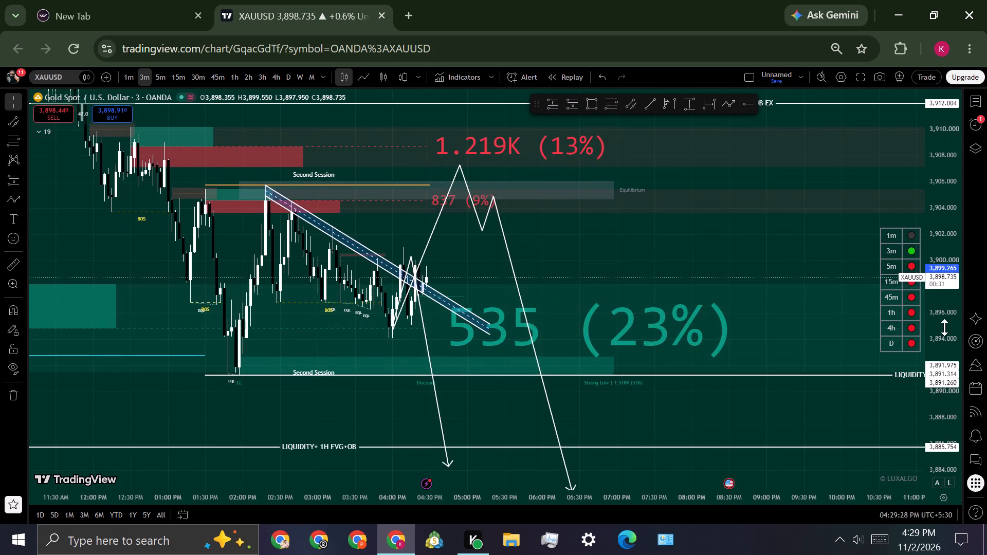
{"action": "scroll", "coordinate": [609, 294], "scroll_direction": "up", "scroll_amount": 1}
{"action": "left_click_drag", "start_coordinate": [597, 253], "coordinate": [821, 247]}
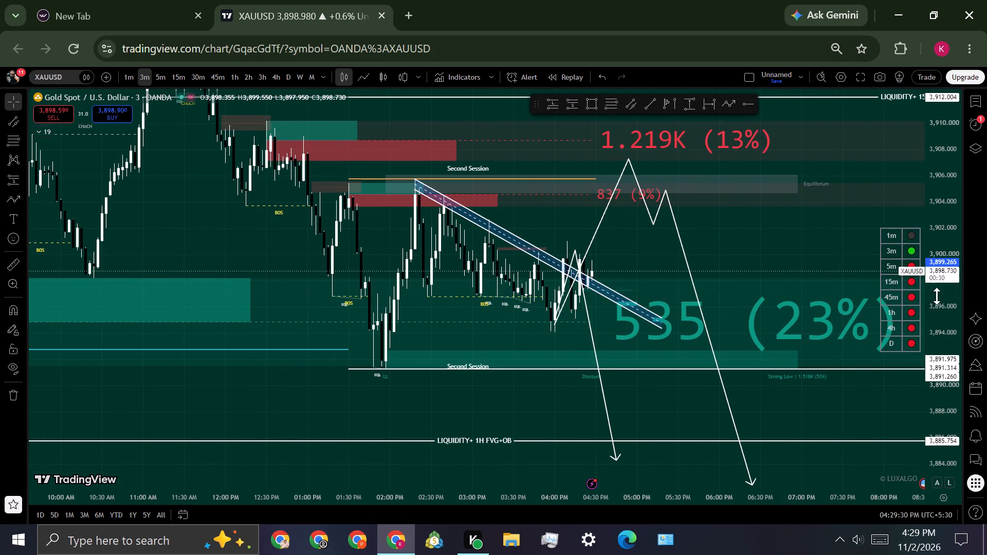
{"action": "scroll", "coordinate": [937, 296], "scroll_direction": "down", "scroll_amount": 3}
{"action": "left_click_drag", "start_coordinate": [810, 218], "coordinate": [741, 258]}
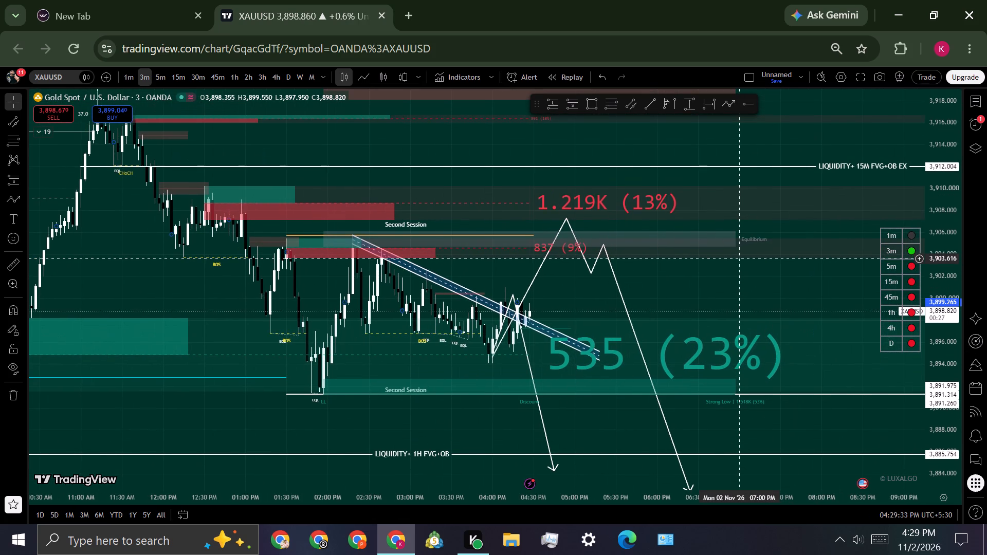
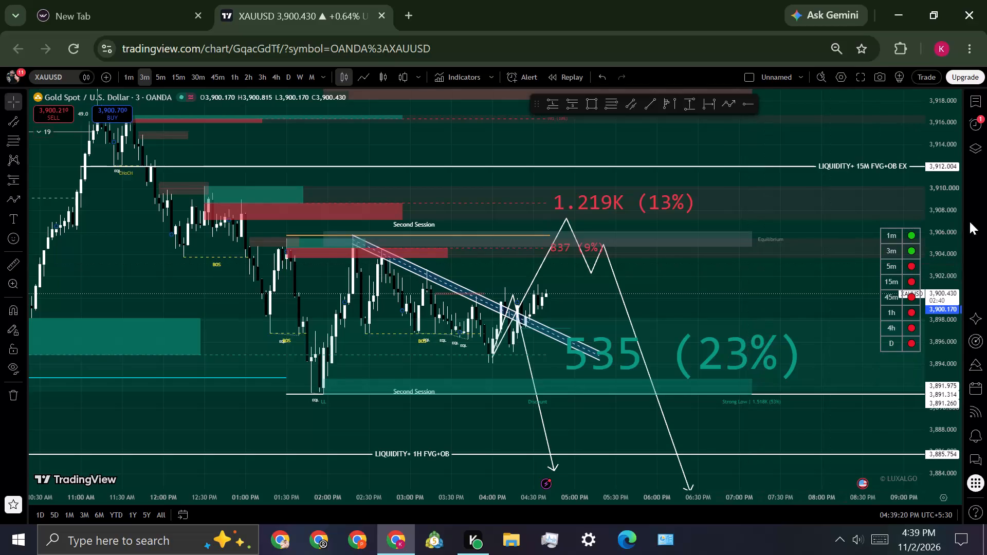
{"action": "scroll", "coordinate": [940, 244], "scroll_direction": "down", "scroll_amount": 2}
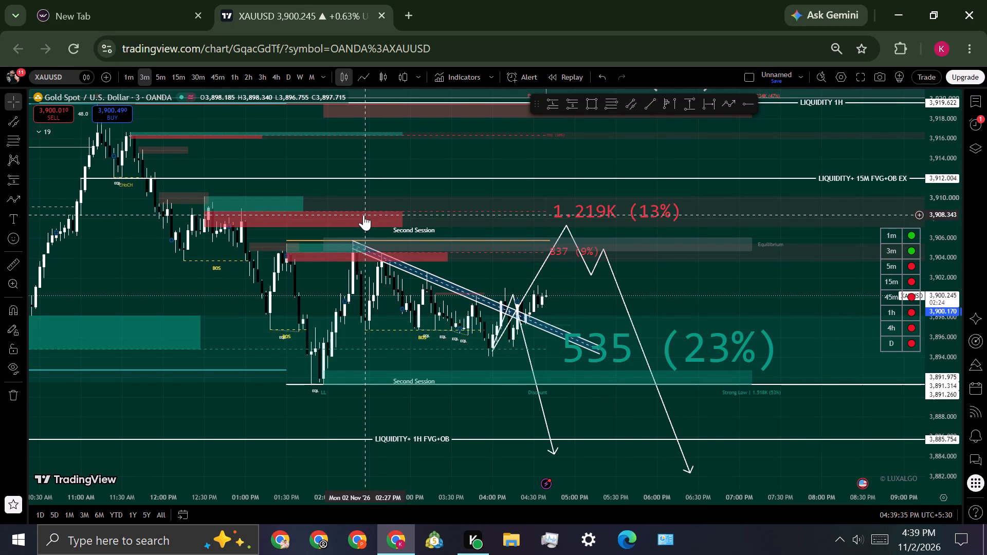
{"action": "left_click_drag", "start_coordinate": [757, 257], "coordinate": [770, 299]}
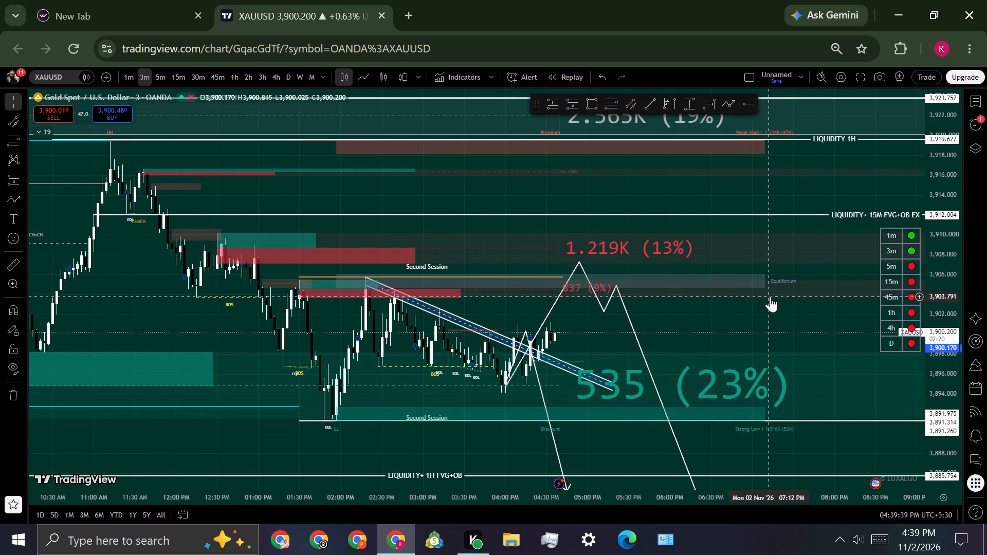
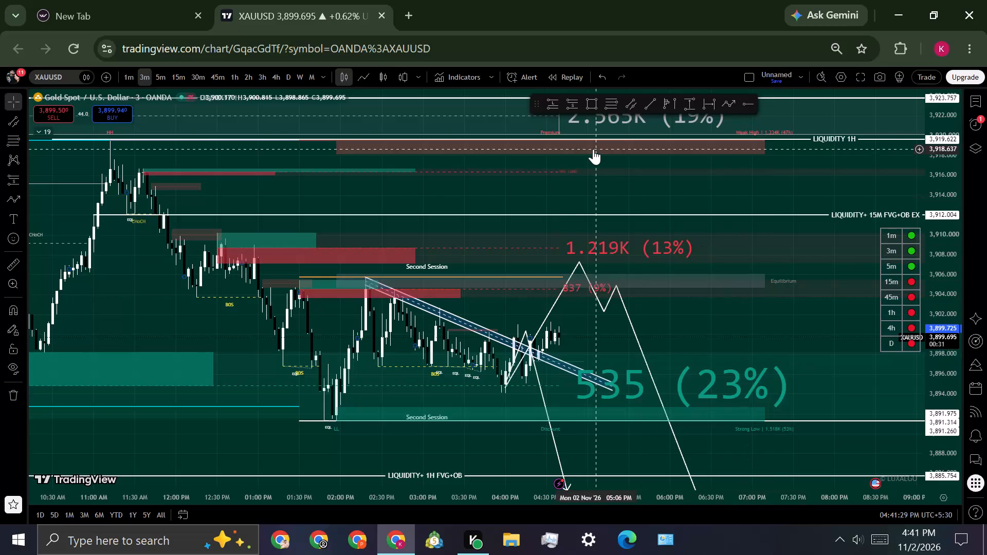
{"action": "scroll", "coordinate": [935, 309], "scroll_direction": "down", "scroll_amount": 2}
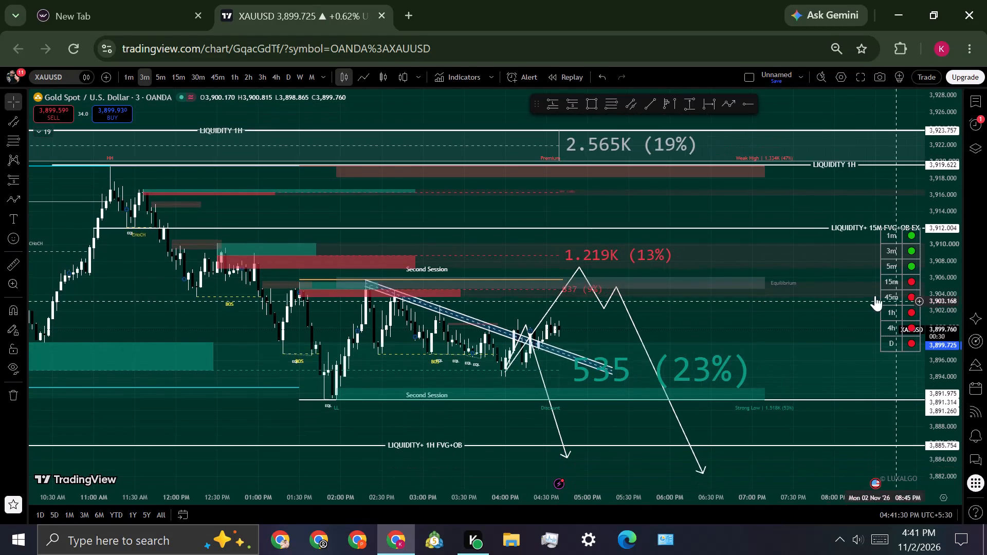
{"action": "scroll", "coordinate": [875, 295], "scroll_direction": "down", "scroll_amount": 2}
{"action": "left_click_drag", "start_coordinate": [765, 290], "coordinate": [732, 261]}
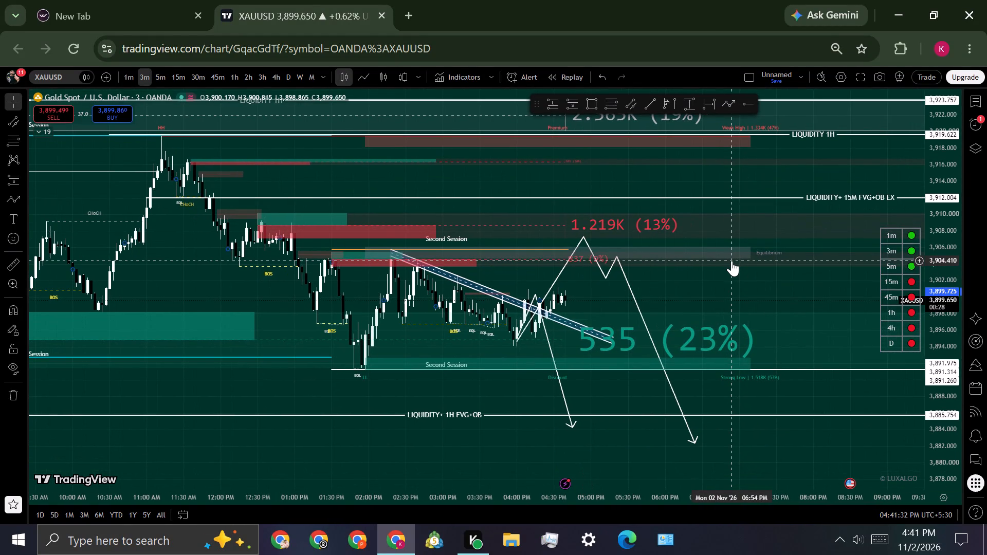